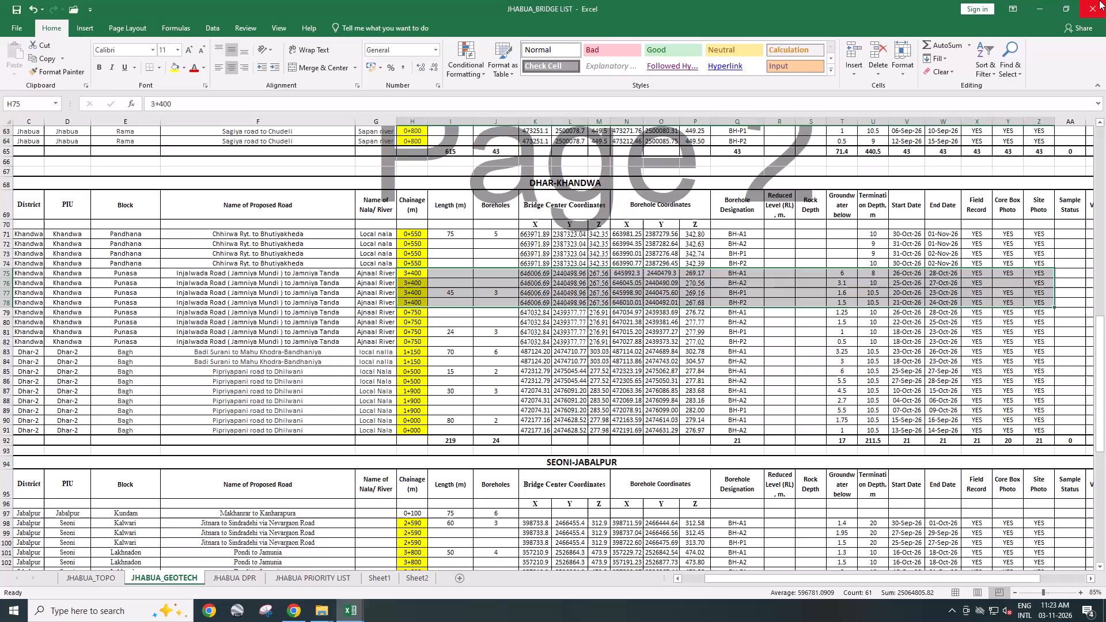
Close the JHABUA_BRIDGE LIST workbook and minimise the JHABUA_BRIDGE_24-07-2026 folder window.
left_click(1099, 0)
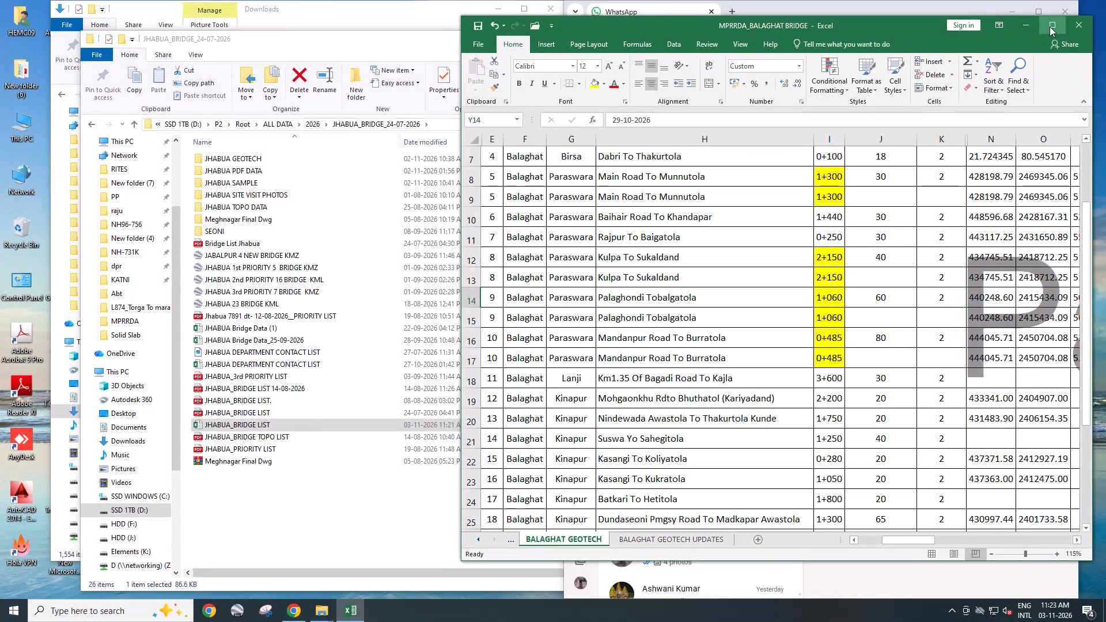
left_click(419, 40)
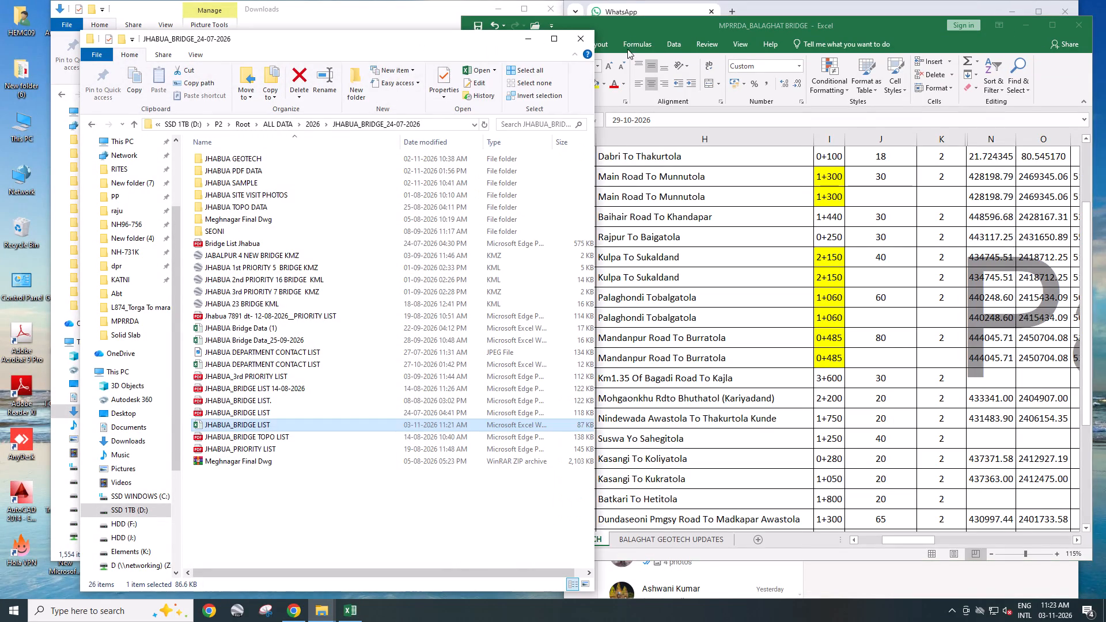
left_click(519, 36)
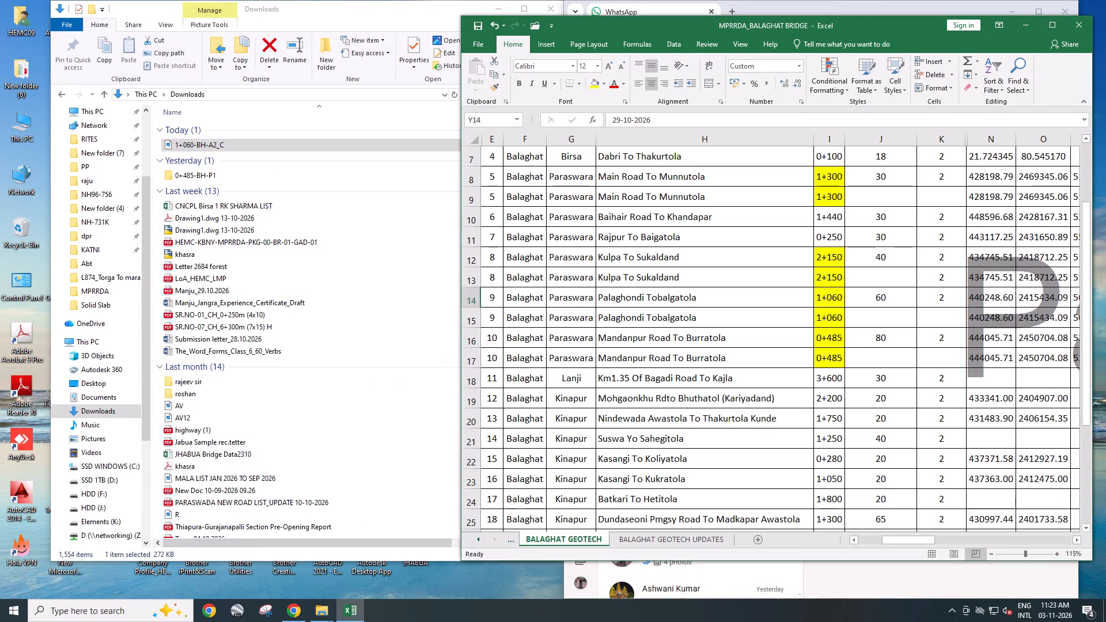
Copy the 29-Oct-26 date from the 1+060 BH-A1 row (Y14) into the BH-A2 row below (Y15).
left_click_drag(826, 296, 1105, 304)
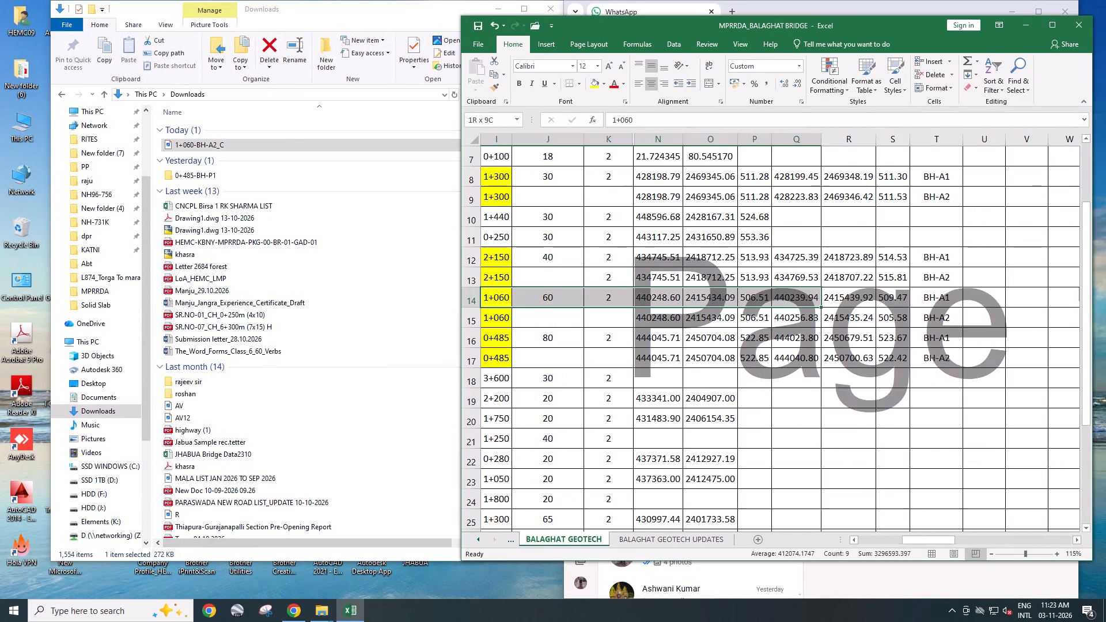
left_click_drag(1105, 304, 849, 301)
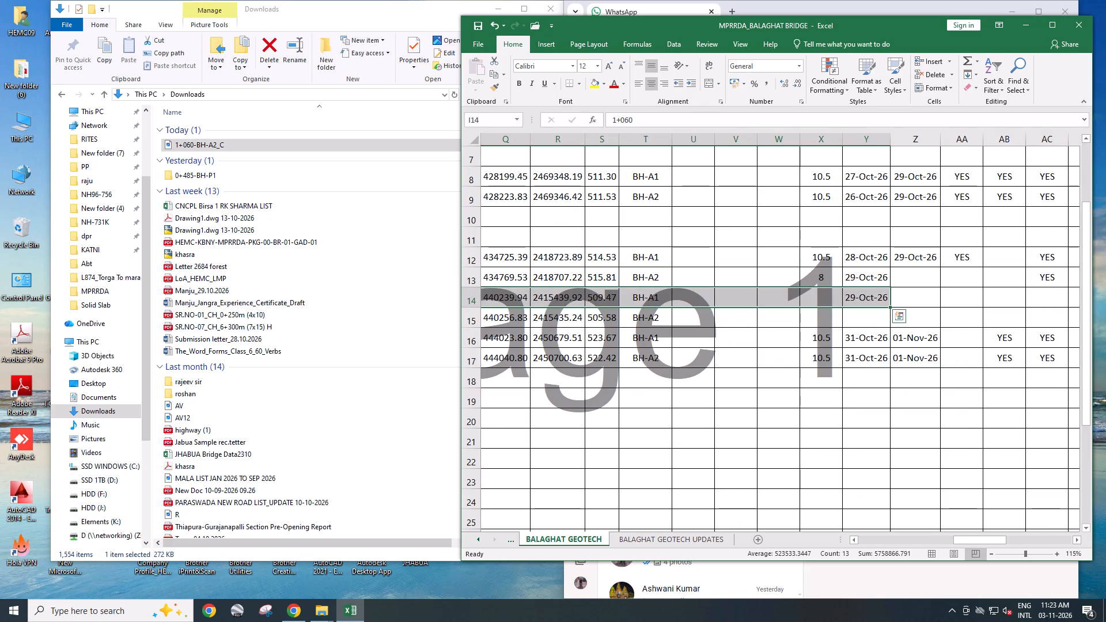
left_click(866, 317)
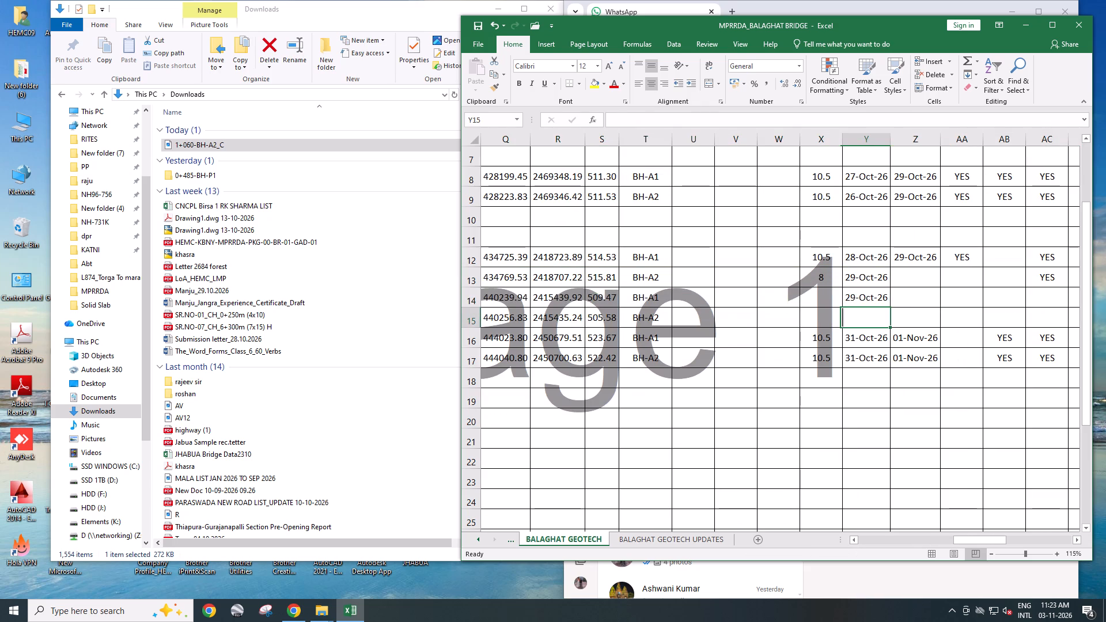
left_click(863, 297)
key("ctrl+c")
left_click(862, 313)
key("ctrl+v")
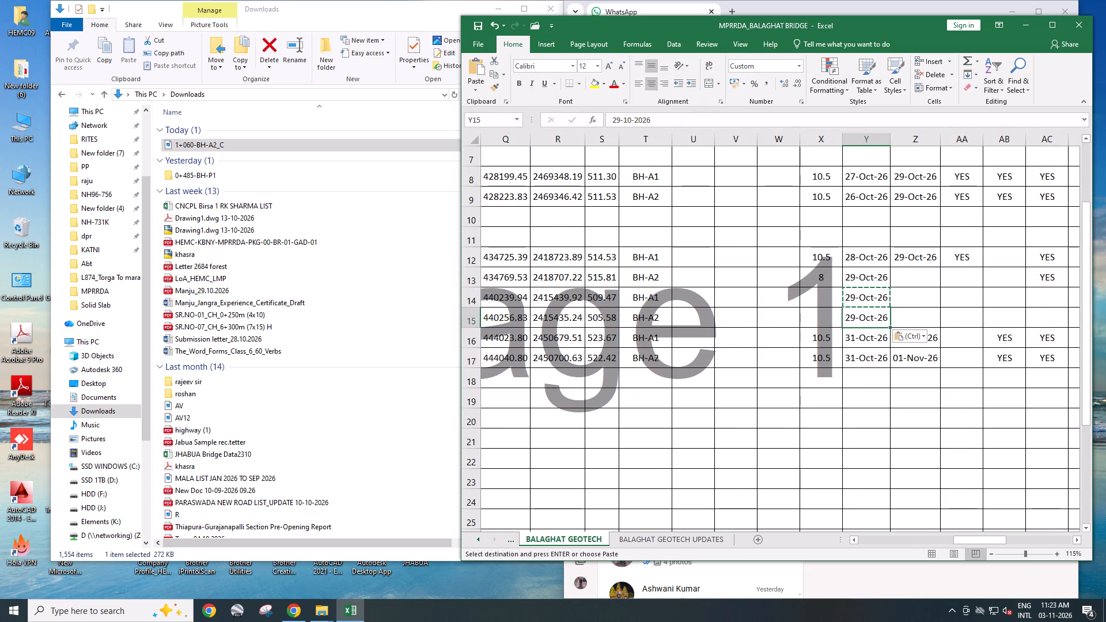
For the 1+060 BH-A2 row, enter 12.00 in X15 and the date 02-NOV-2026 in Z15.
left_click(817, 319)
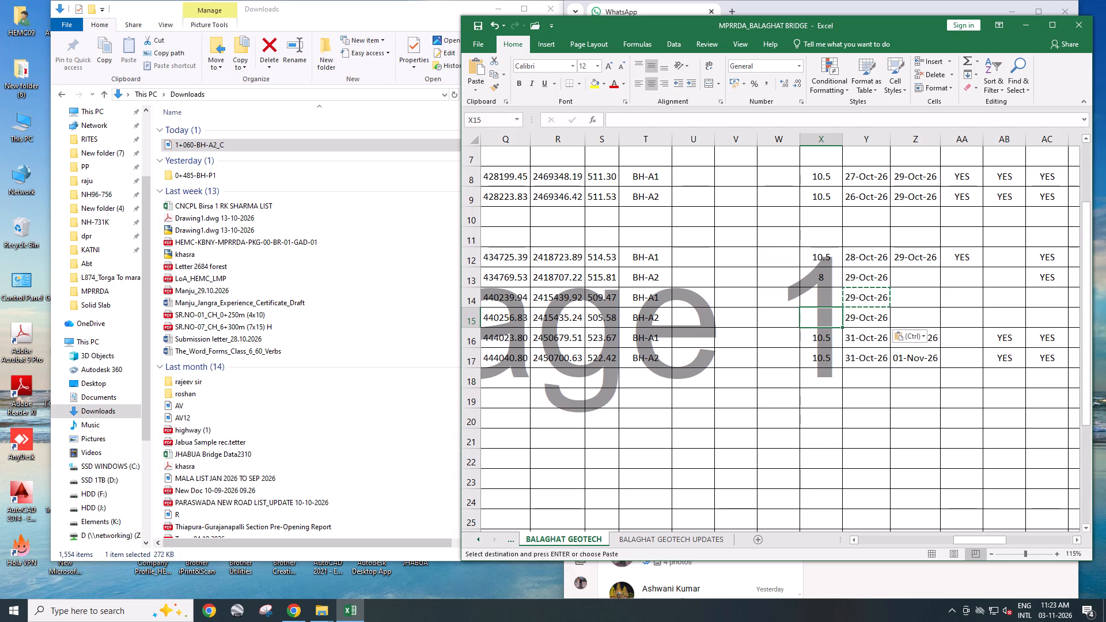
type("12.00")
key("Right")
key("Right")
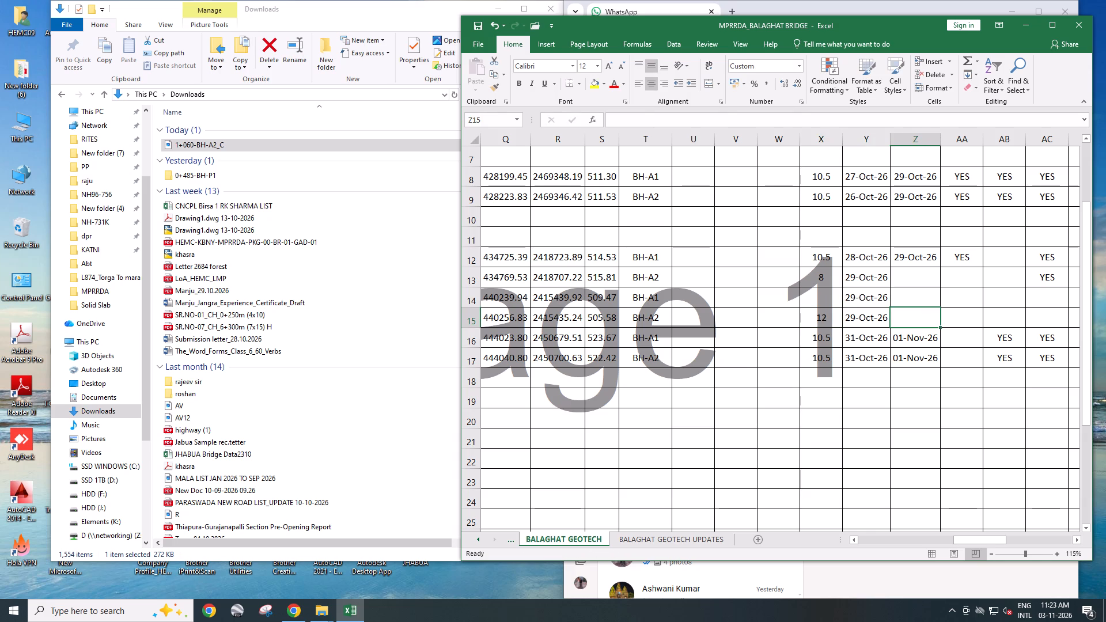
type("02-")
type("NO")
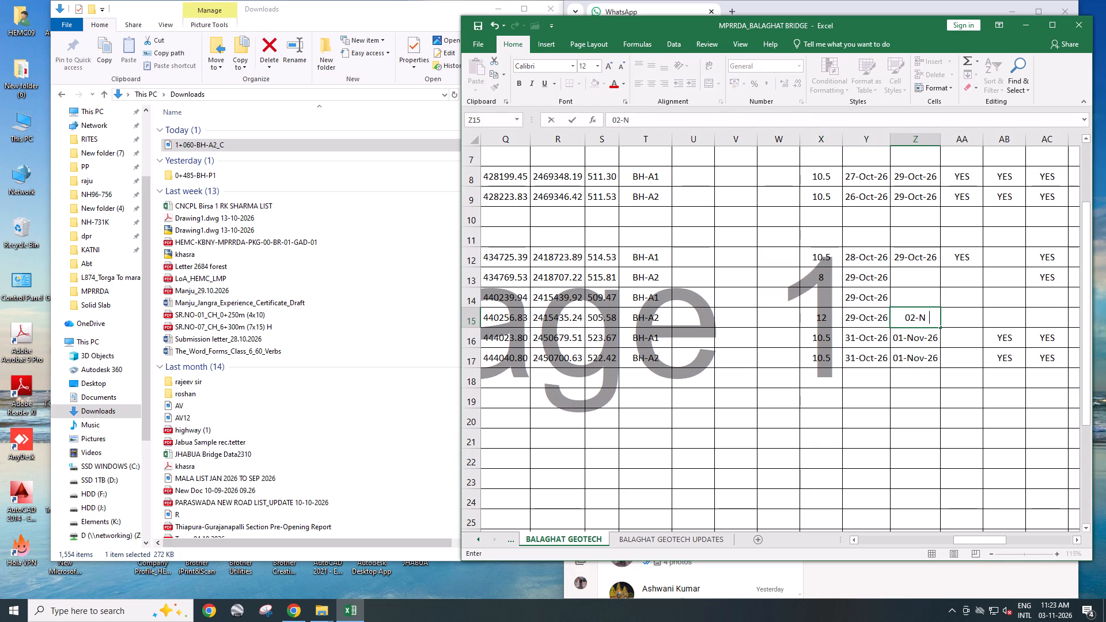
type("V-2026")
key("Right")
Copy the YES entry from AC13 into AB15 for the 1+060 BH-A2 row and save the workbook.
key("Right")
key("Right")
key("Right")
key("Up")
key("Up")
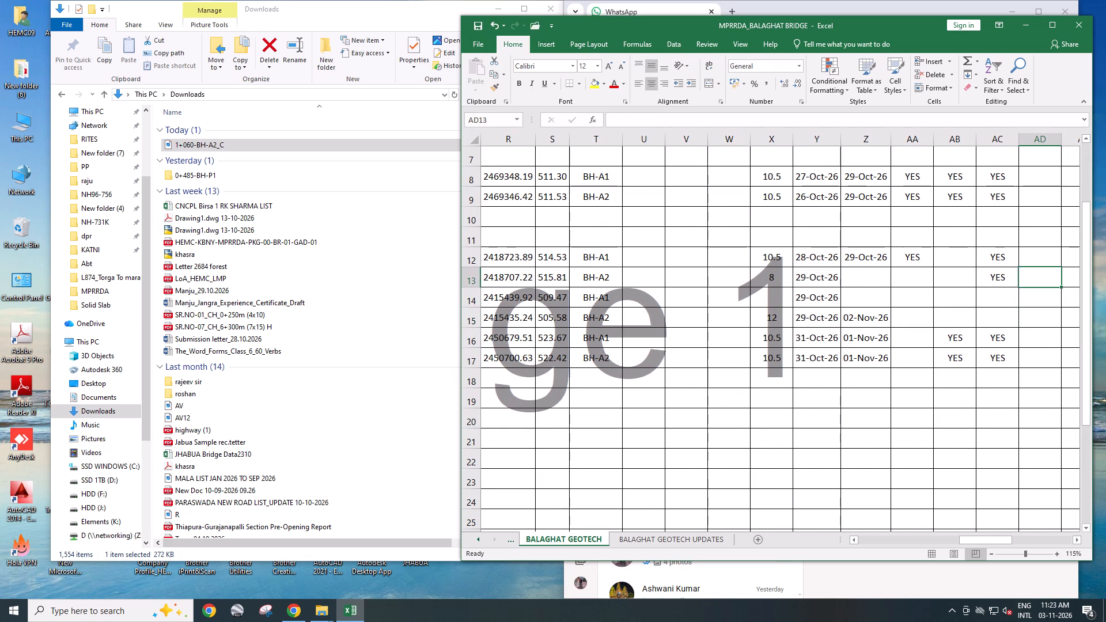
key("Down")
key("Left")
key("Up")
key("ctrl+c")
key("Down")
key("Down")
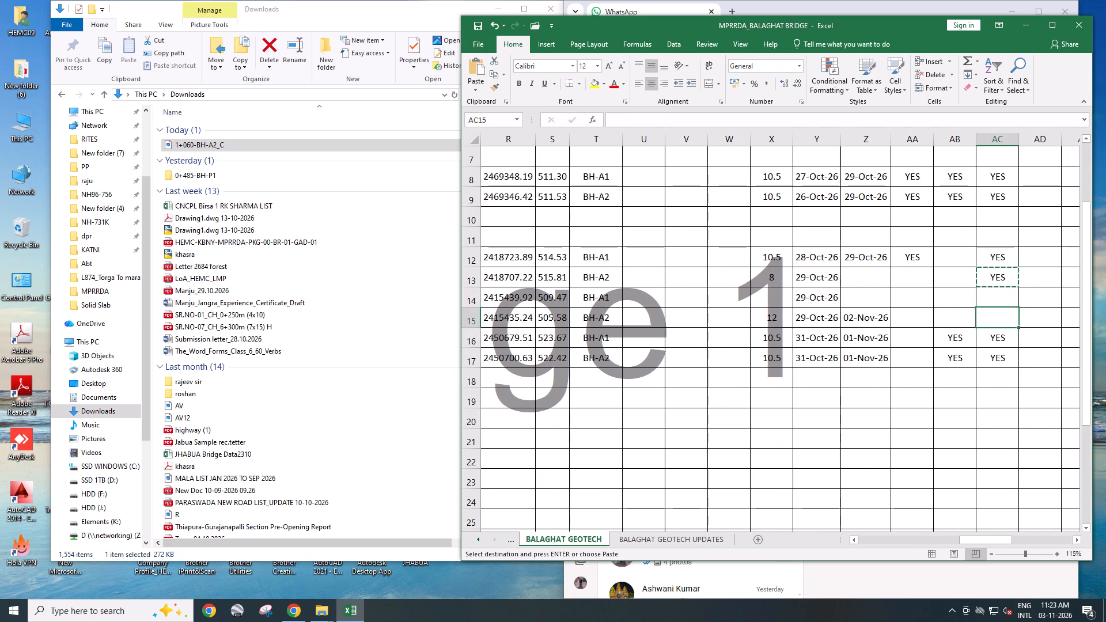
key("Left")
key("ctrl+v")
key("ctrl+s")
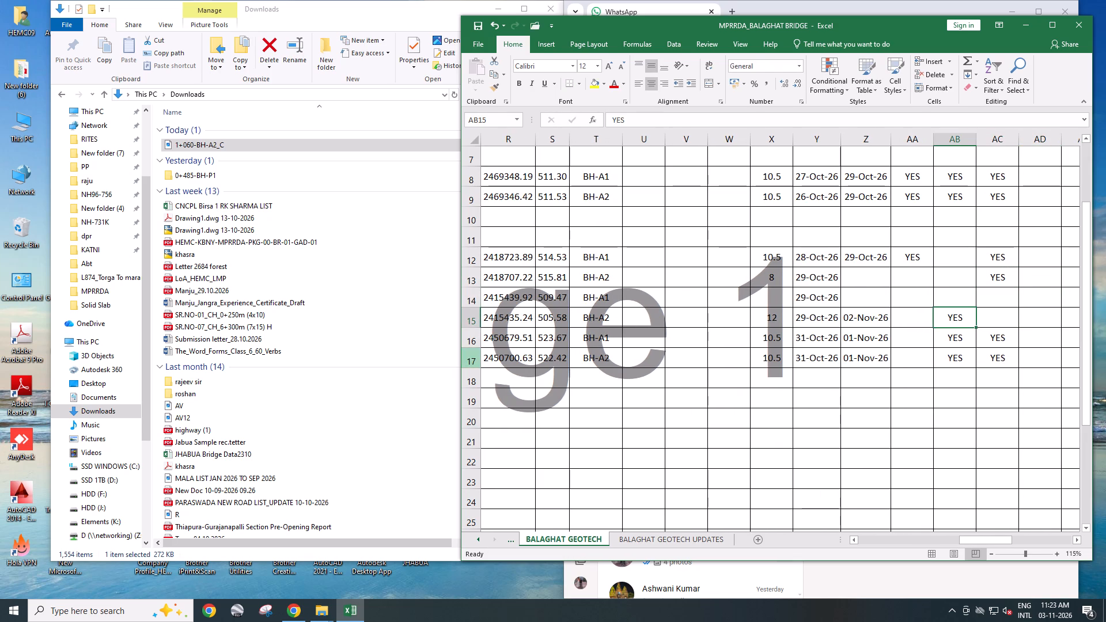
Check the BH-A1 and BH-A2 photo folders under 1+060_Palaghondi Tobalgatola in the BALAGHAT GEOTECH DATA folder.
left_click_drag(989, 540, 957, 548)
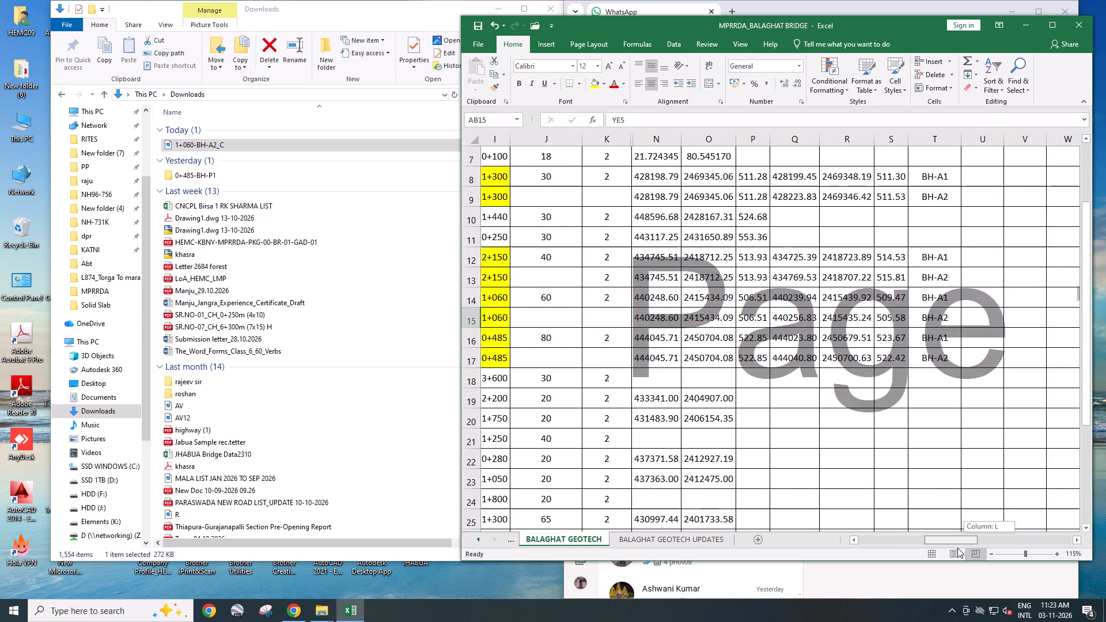
left_click_drag(957, 548, 961, 548)
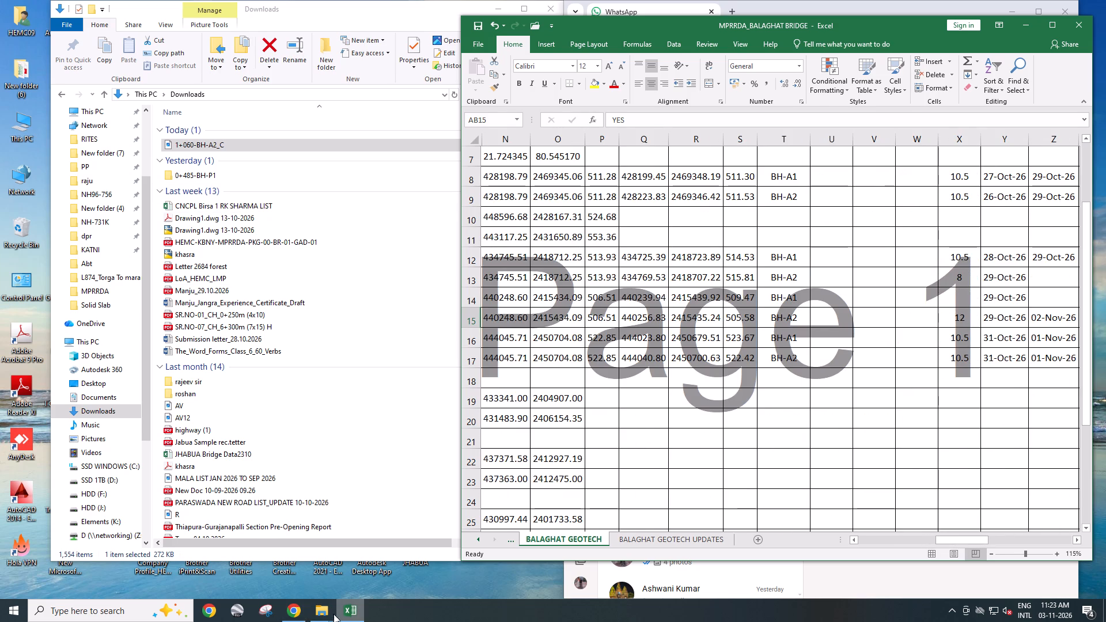
left_click(327, 613)
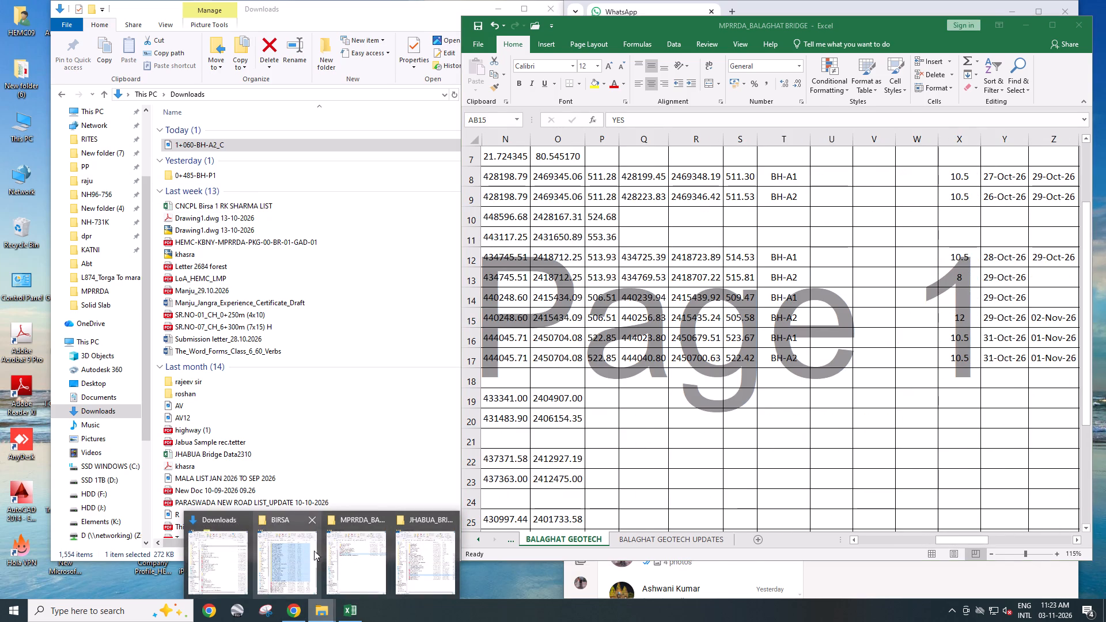
left_click(317, 522)
left_click(351, 567)
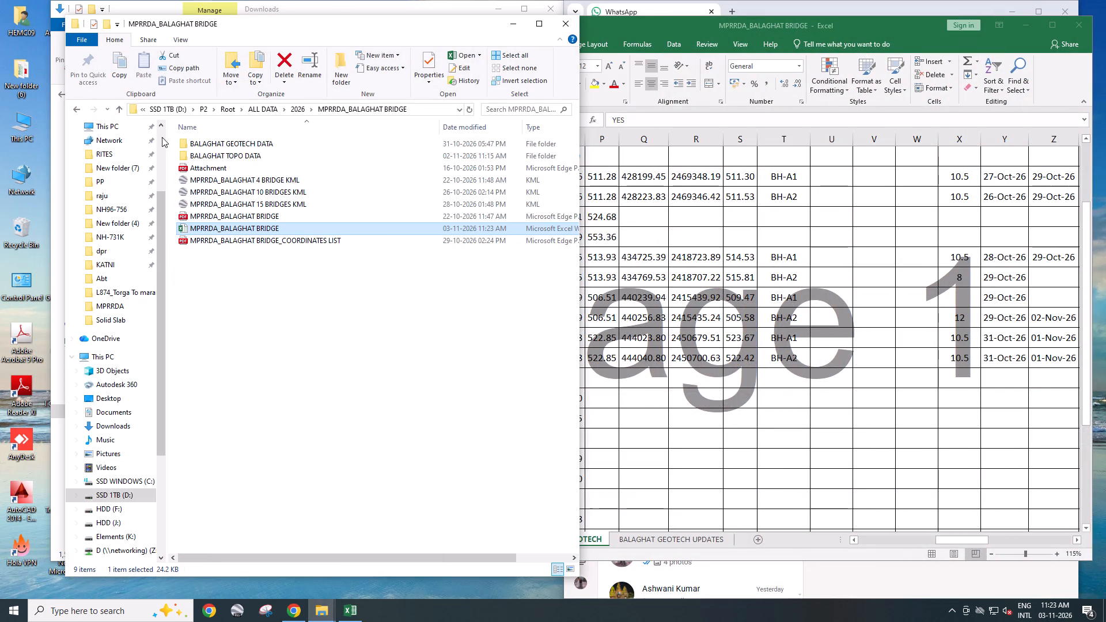
double_click(236, 146)
double_click(229, 159)
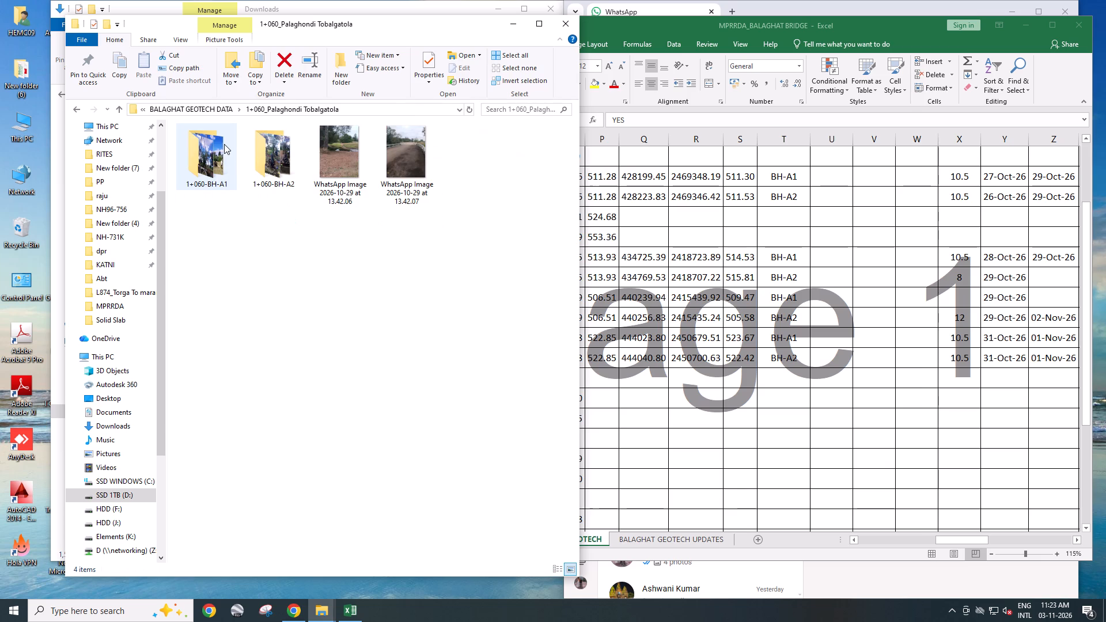
double_click(224, 144)
left_click(281, 111)
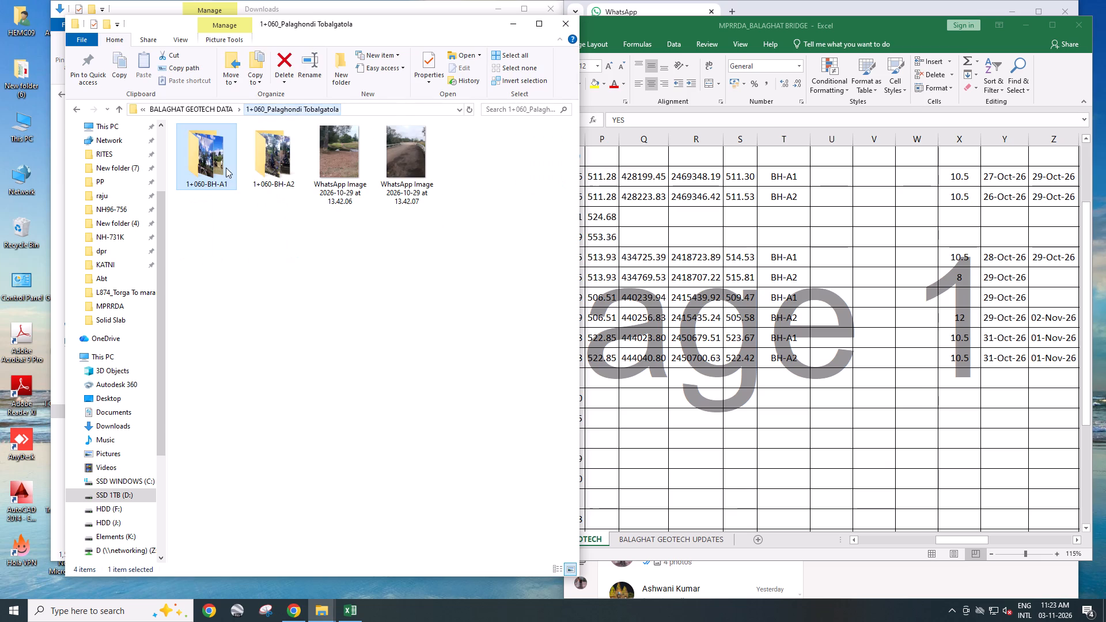
double_click(262, 165)
Back in the BALAGHAT GEOTECH sheet, copy YES from AC13 into AC14 and AC15 and save the workbook.
left_click(810, 277)
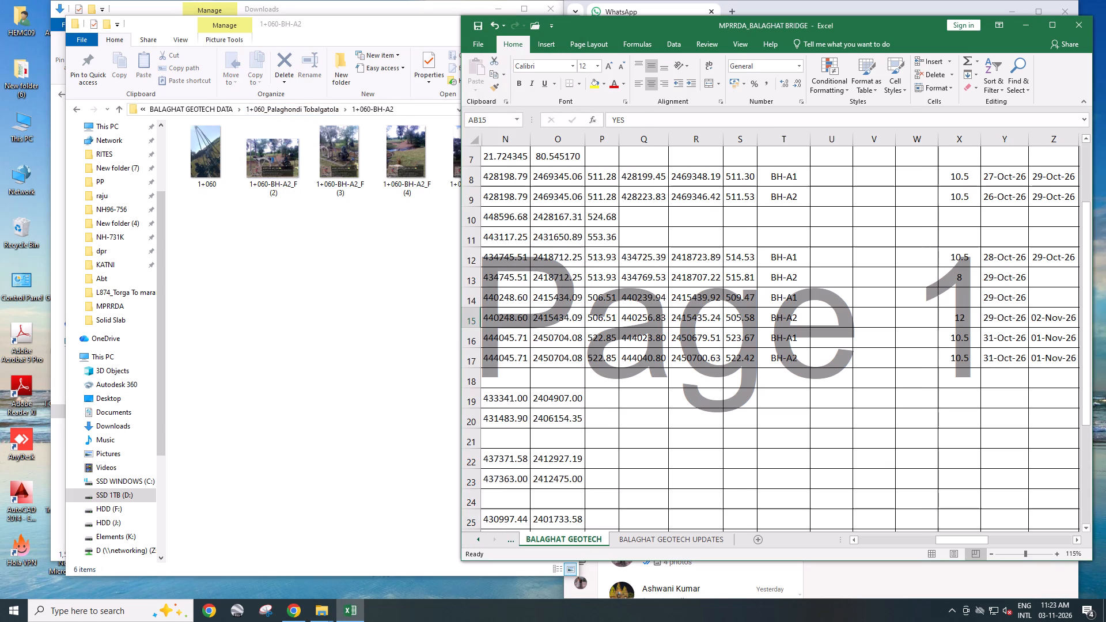
left_click(1025, 337)
key("Right")
key("Right")
key("Right")
key("Right")
key("Up")
key("Up")
key("Up")
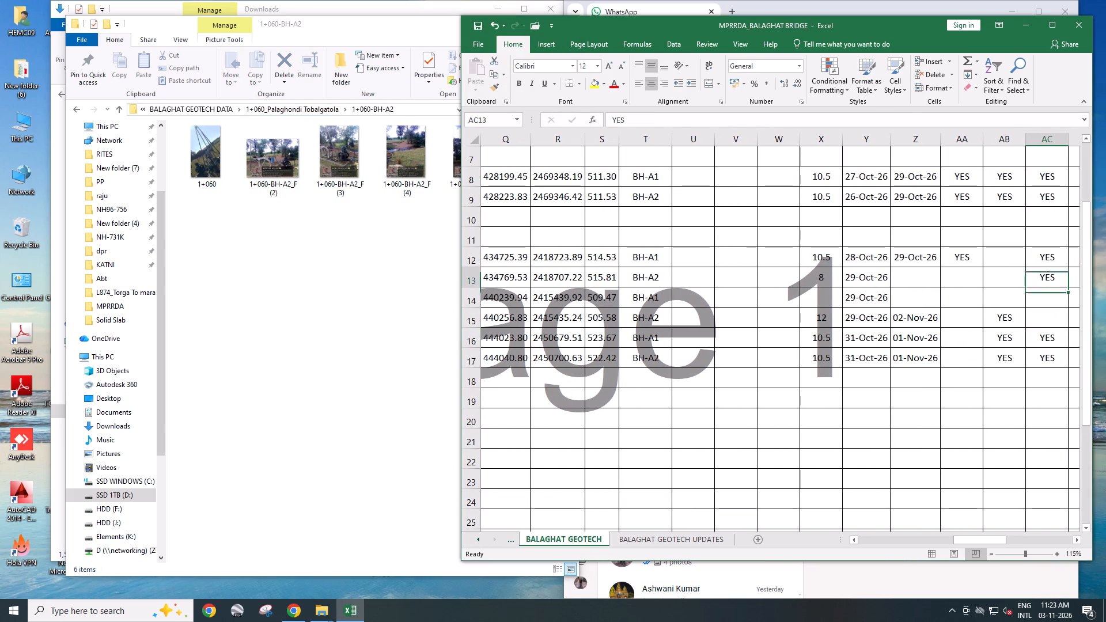
key("ctrl+c")
key("shift+Down")
key("shift+Down")
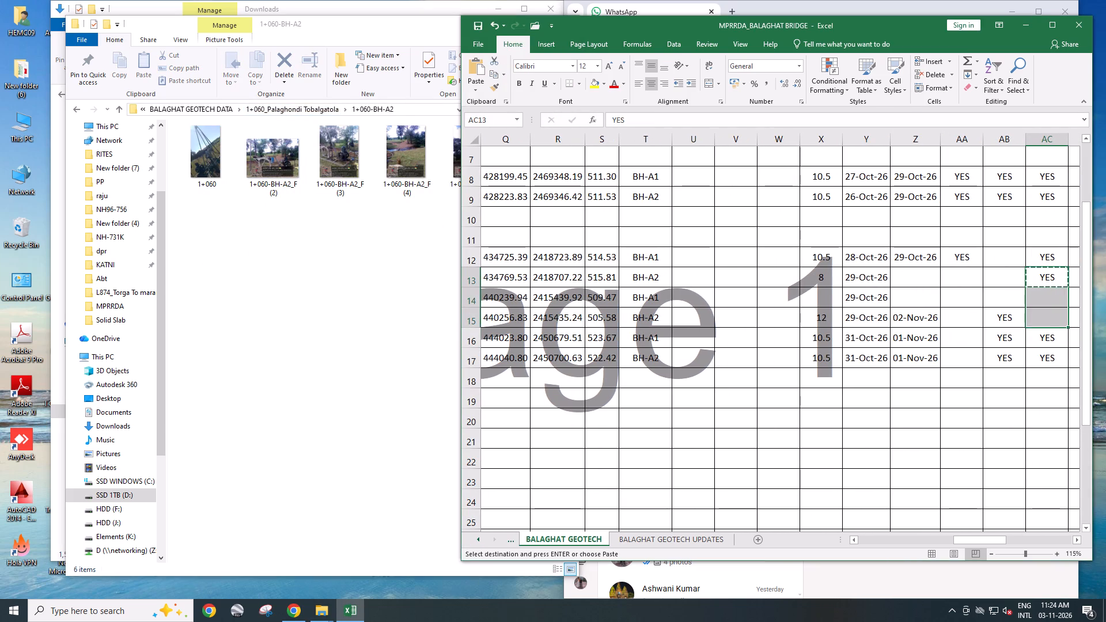
key("Return")
key("ctrl+s")
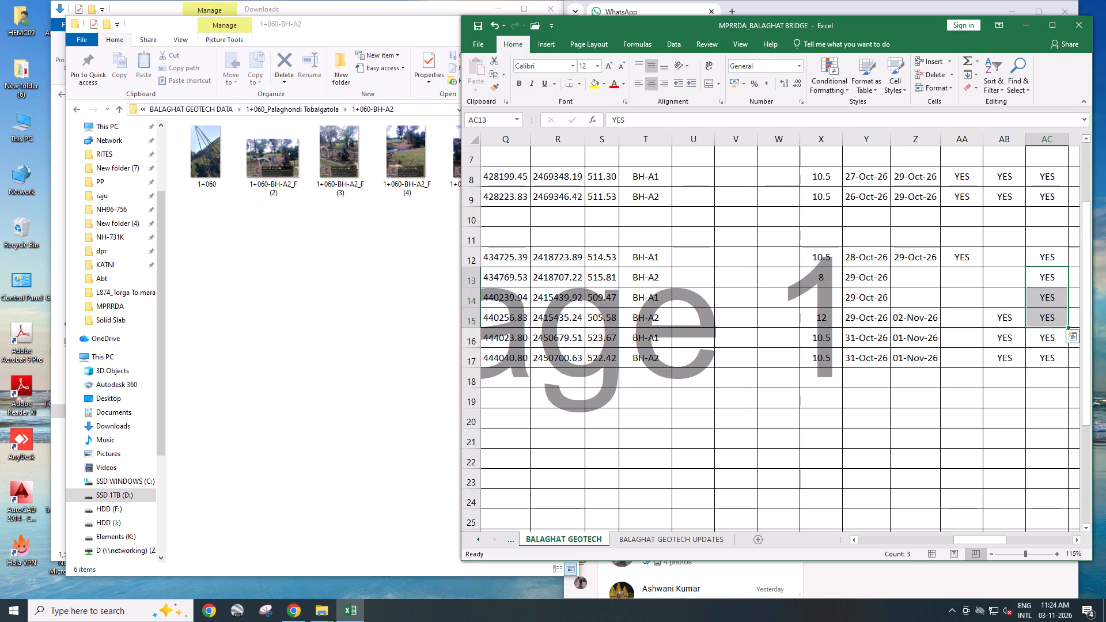
key("ctrl+s")
Copy the 1+060-BH-A2_C image from Downloads into the 1+060-BH-A2 folder of 1+060_Palaghondi Tobalgatola.
left_click(273, 111)
left_click_drag(362, 32, 650, 63)
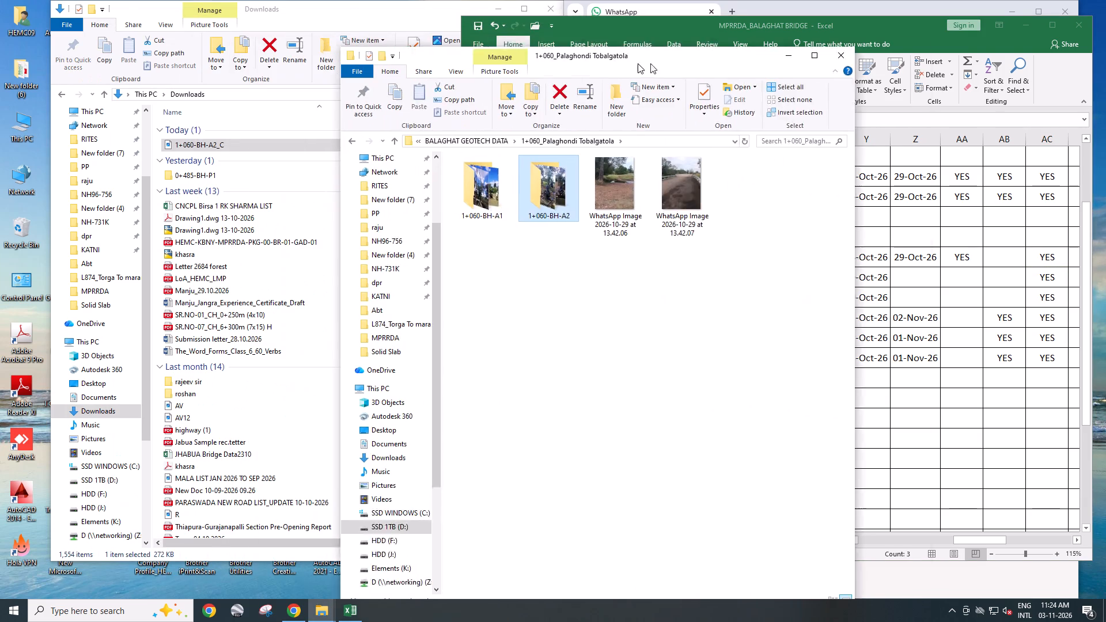
left_click_drag(650, 63, 813, 32)
double_click(709, 168)
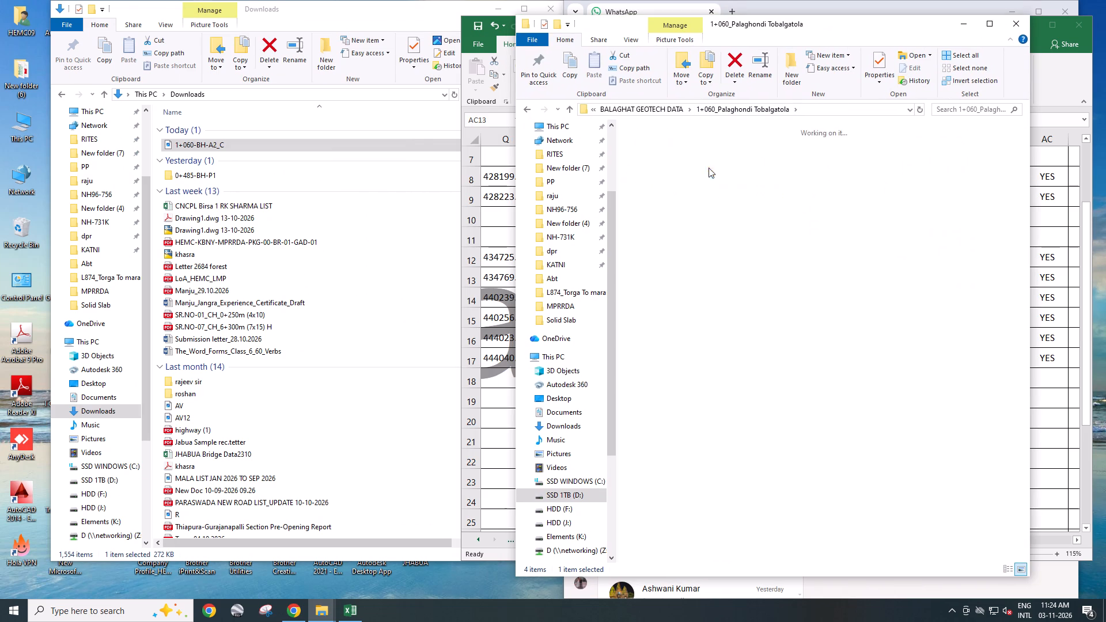
left_click(195, 170)
left_click(223, 145)
key("ctrl+c")
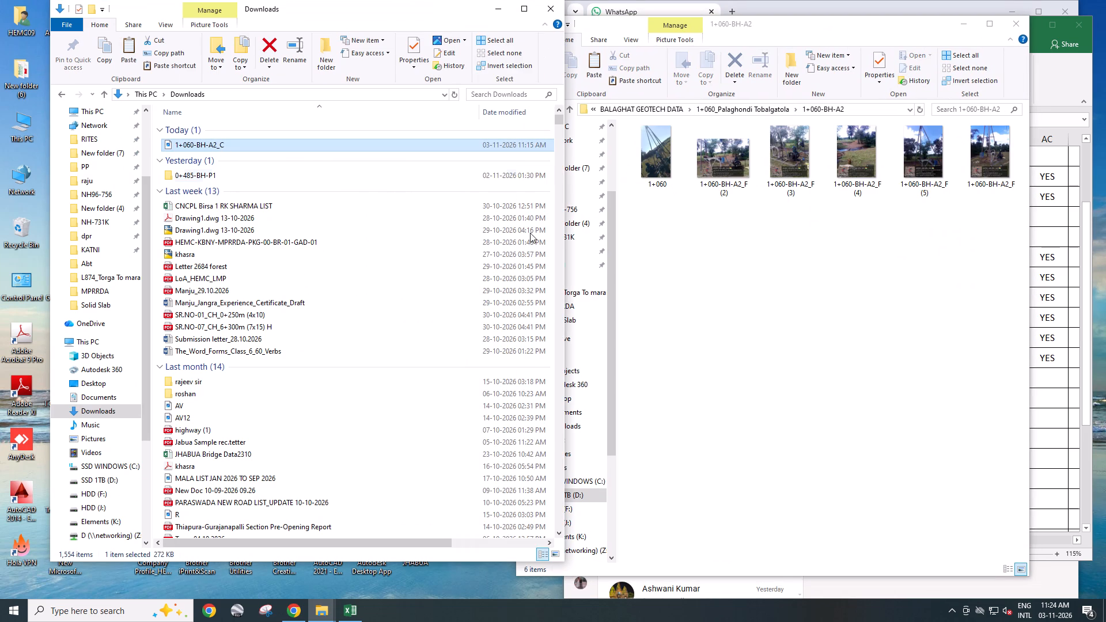
left_click(779, 270)
key("ctrl+v")
left_click(777, 270)
Copy the 1+060-BH-A2_C image into the BALAGHAT 20 BRIDGE COREBOX folder and return to BALAGHAT GEOTECH DATA.
left_click(729, 172)
key("ctrl+c")
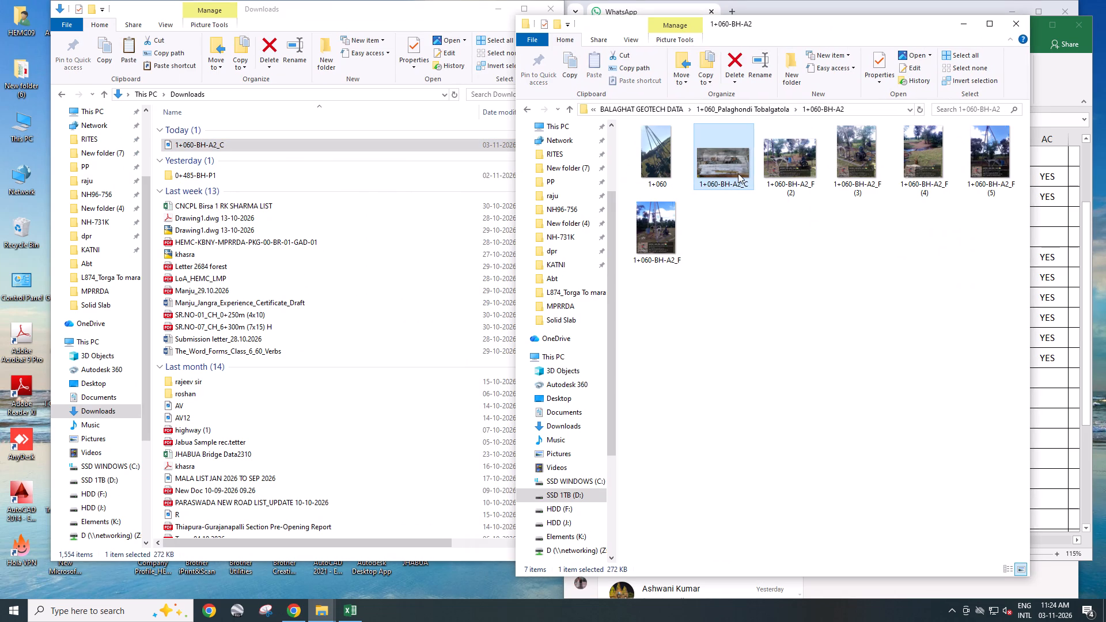
left_click(734, 111)
left_click(676, 105)
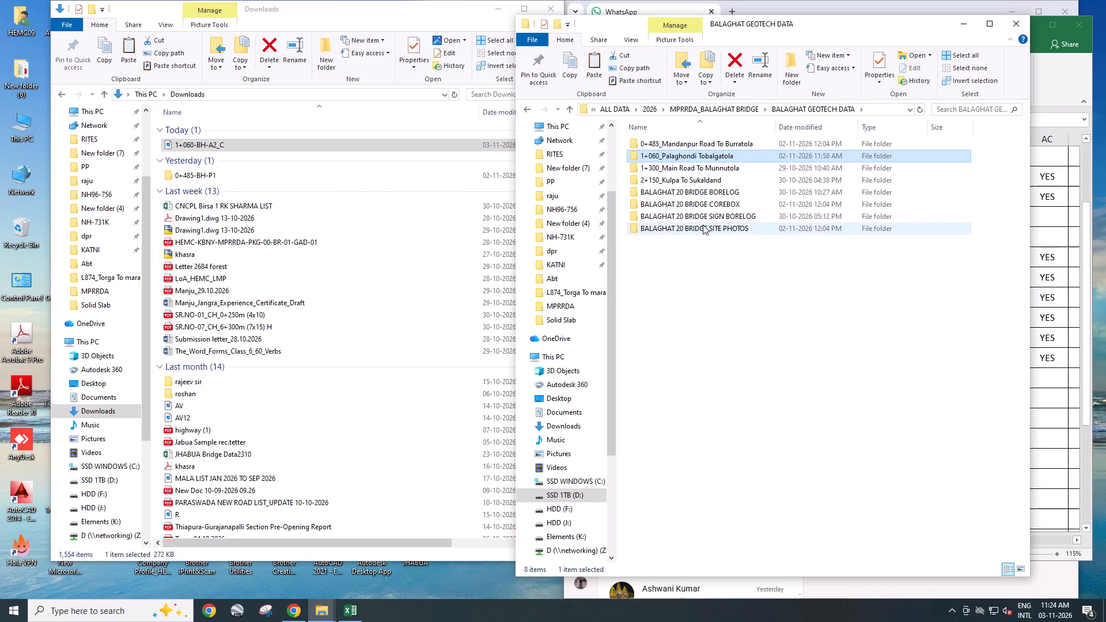
left_click(727, 208)
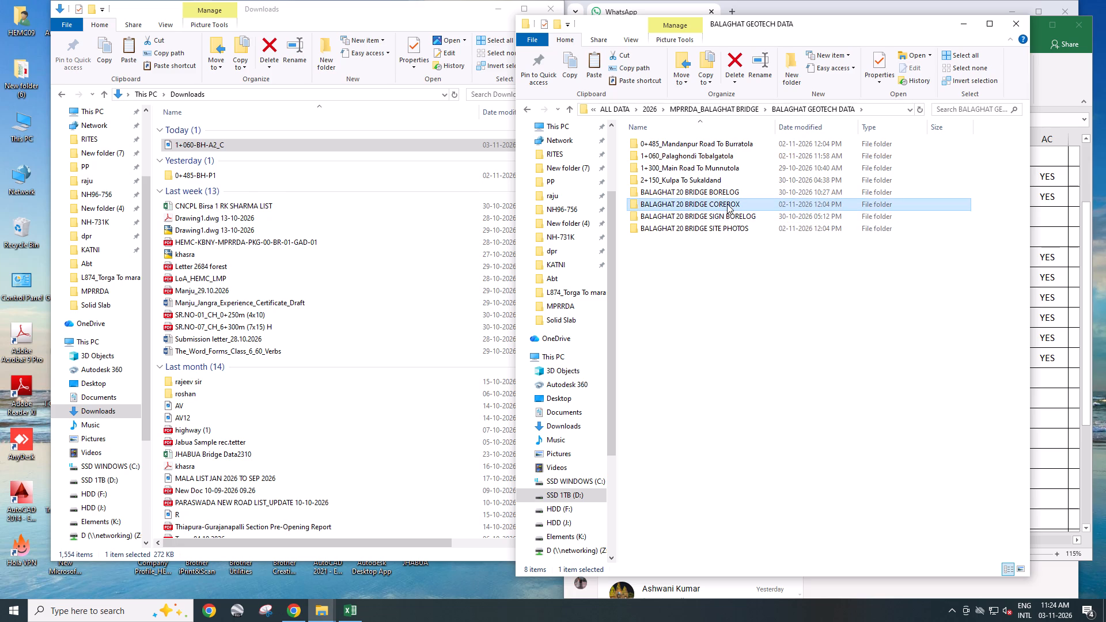
double_click(727, 204)
key("ctrl+v")
left_click(758, 285)
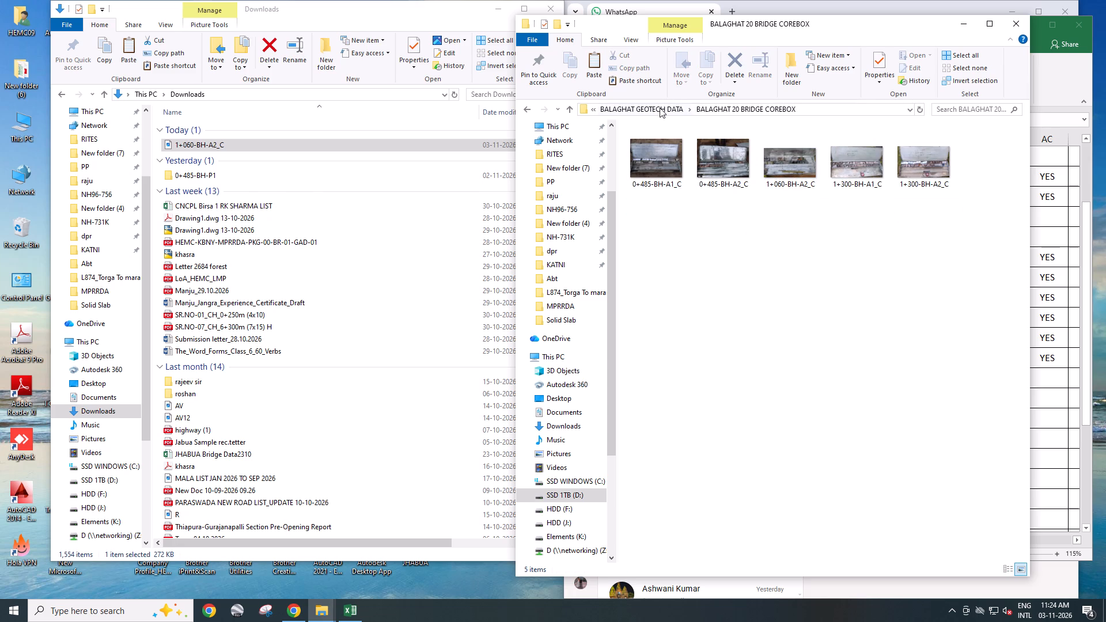
left_click(660, 108)
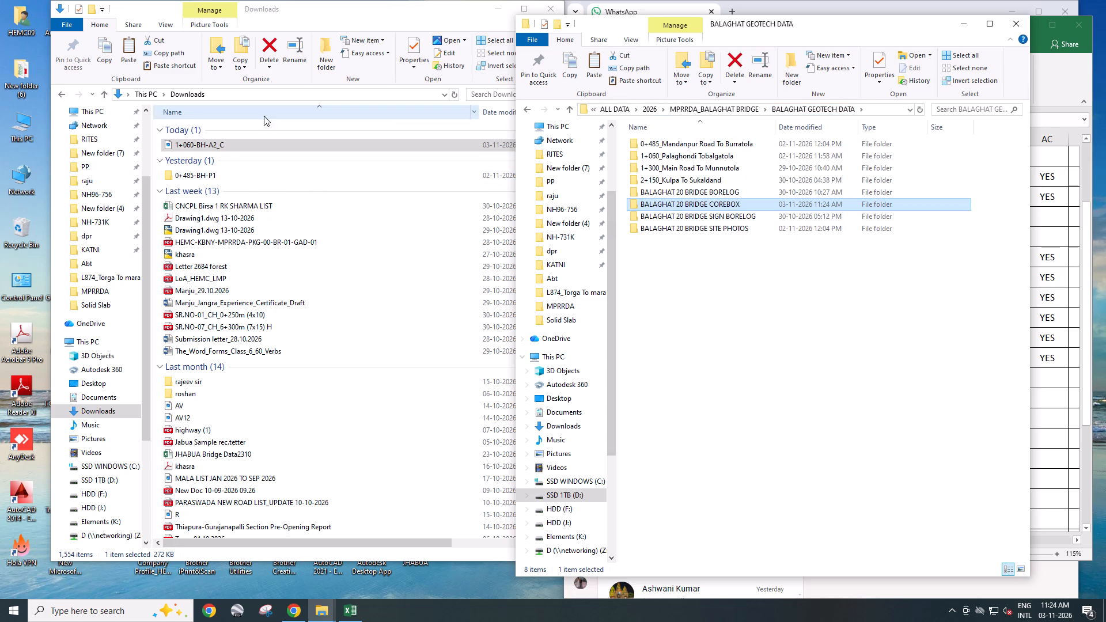
Delete the 1+060-BH-A2_C image from the Downloads folder.
left_click(218, 175)
left_click(243, 144)
key("Delete")
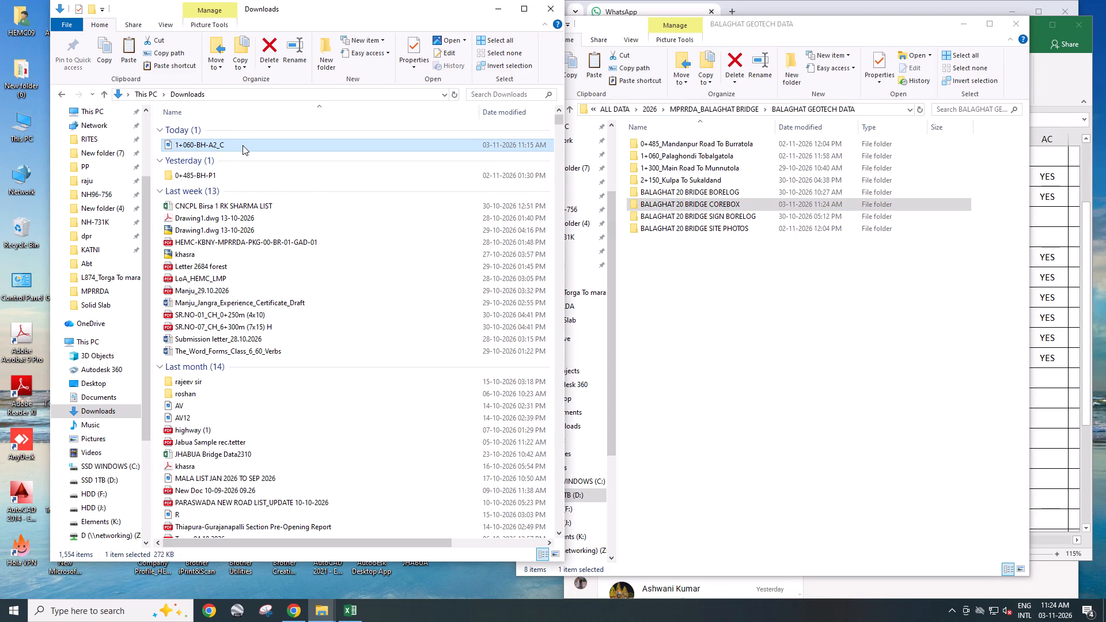
Move the 0+485-BH-P1 folder from Downloads into the 0+485_Mandanpur Road To Burratola folder.
double_click(685, 147)
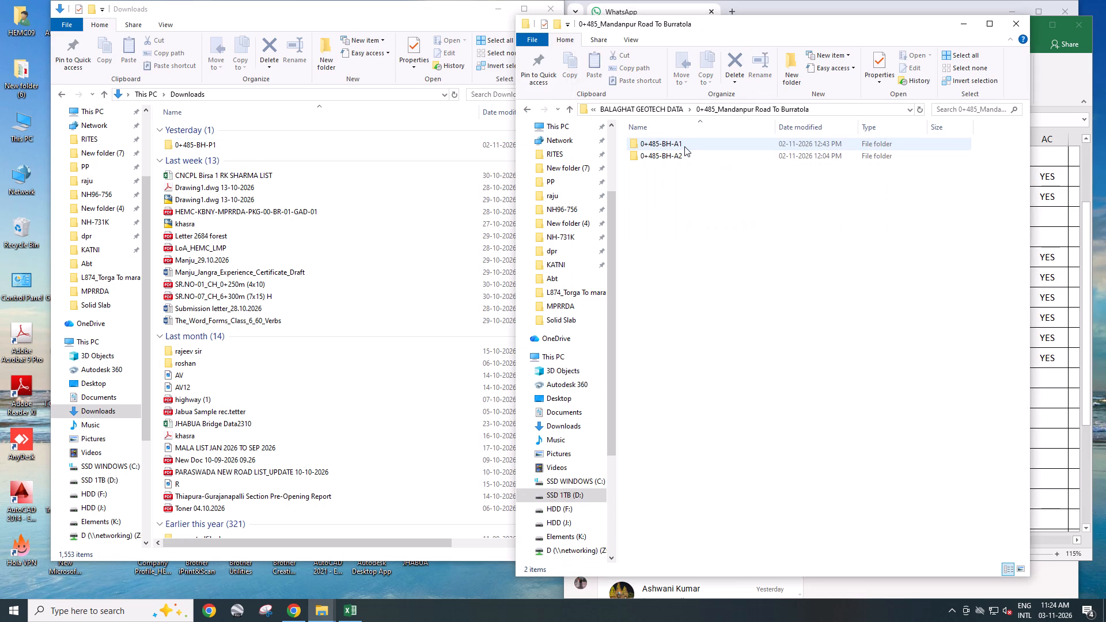
left_click(207, 142)
key("ctrl+x")
left_click(726, 218)
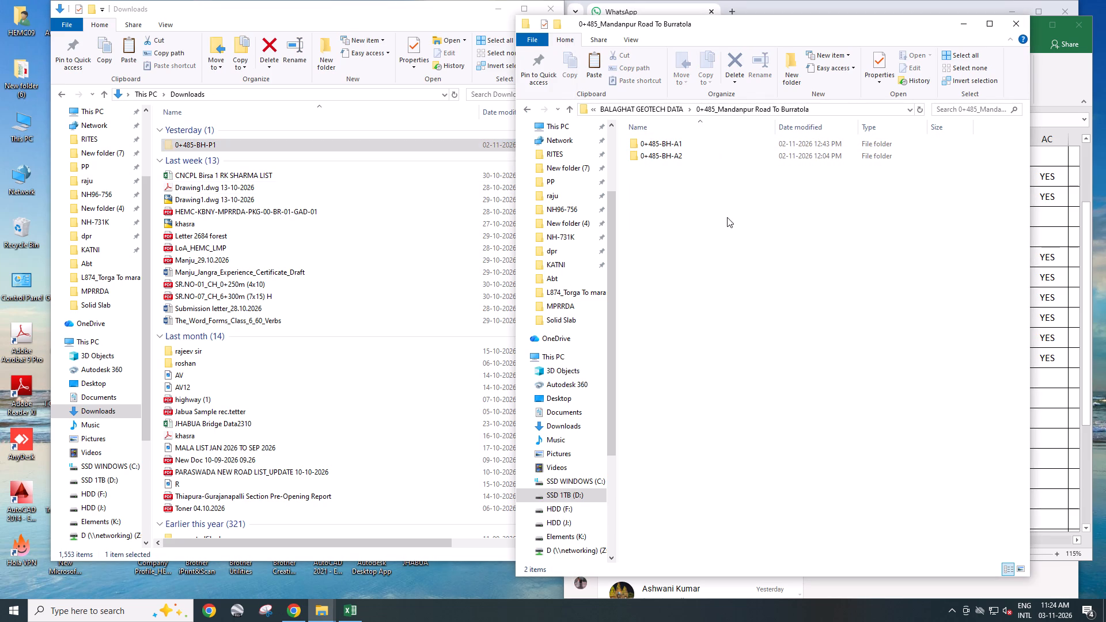
key("ctrl+v")
Reuse the moved folder's name to rename its WhatsApp image of 13.12.22 as 0+485-BH-P1_F.
left_click(676, 168)
key("F2")
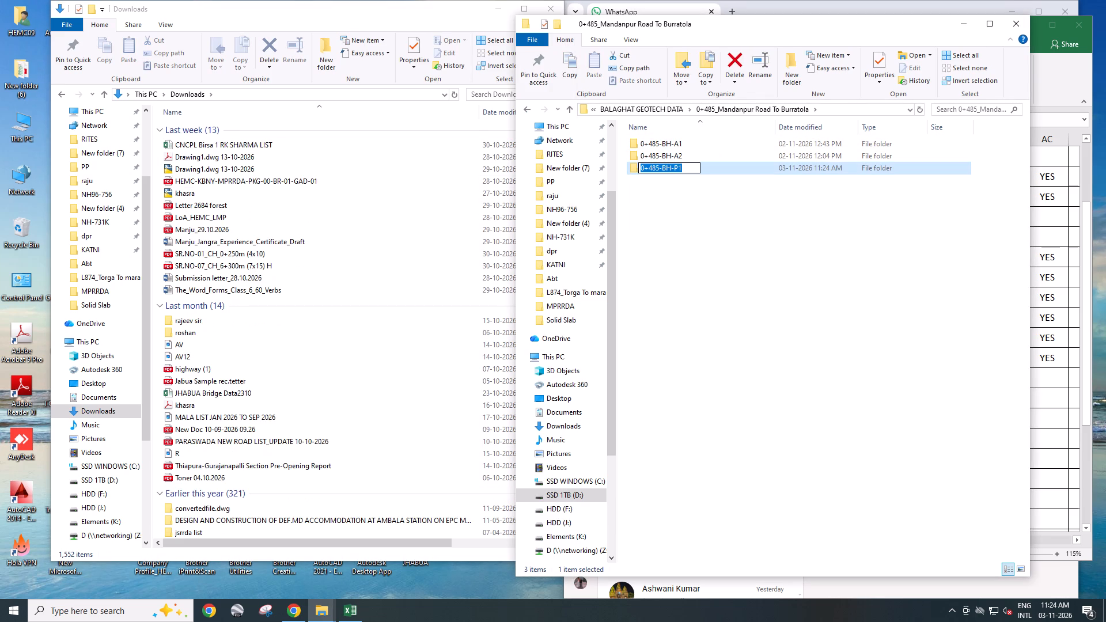
key("ctrl+c")
left_click(710, 219)
double_click(696, 165)
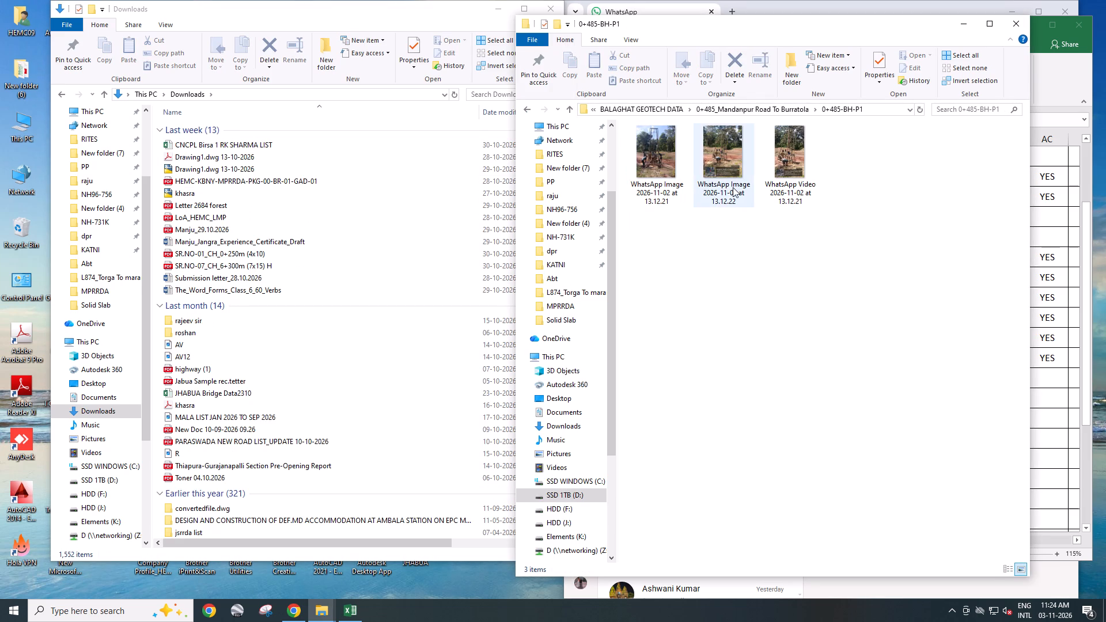
left_click(718, 193)
key("F2")
key("ctrl+v")
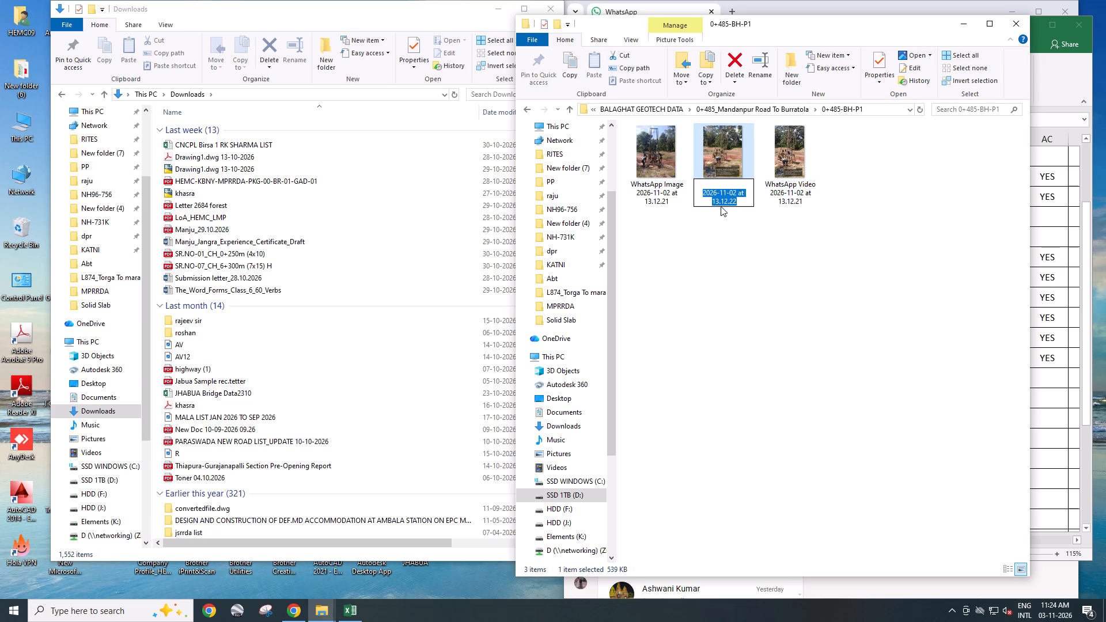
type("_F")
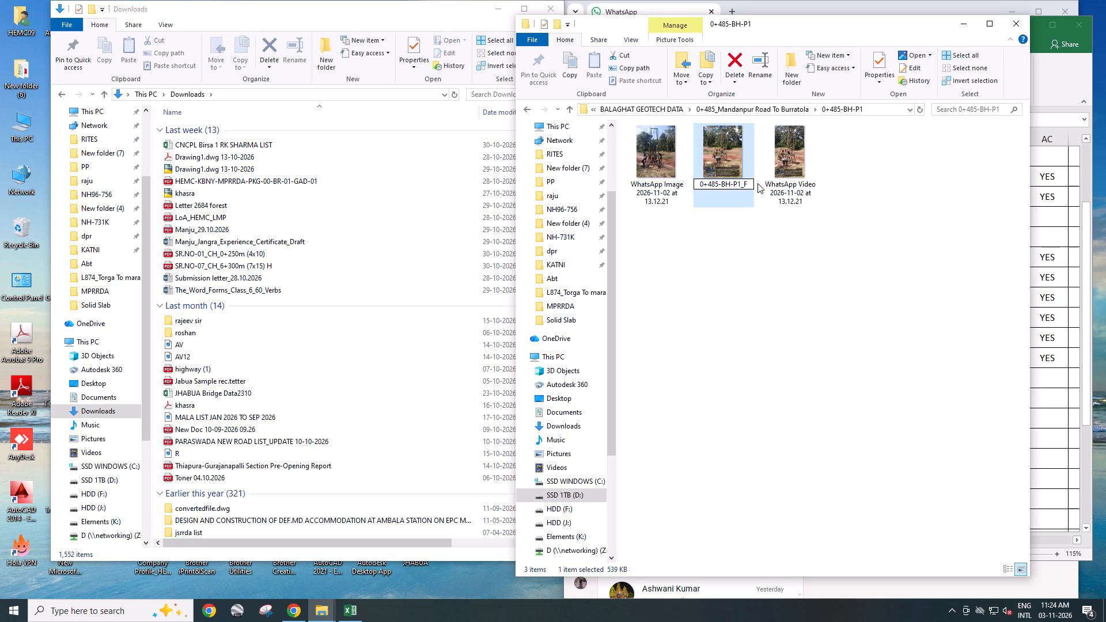
Rename the WhatsApp image of 13.12.21 with the same copied name, accepting 0+485-BH-P1_F (2).
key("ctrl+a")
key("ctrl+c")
left_click(676, 183)
key("F2")
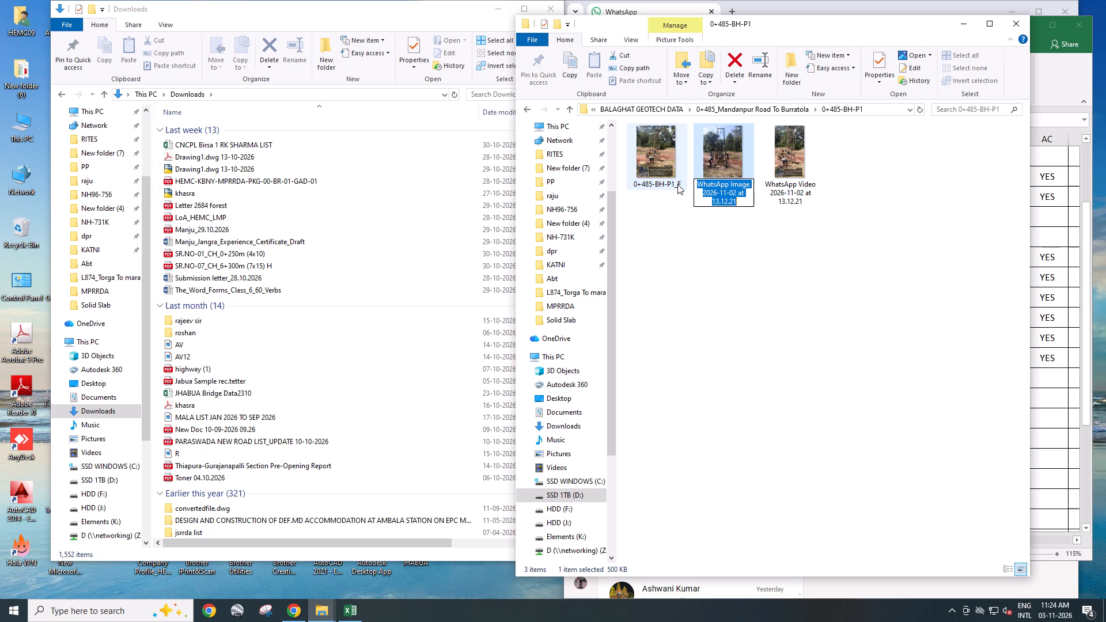
key("ctrl+v")
left_click(782, 187)
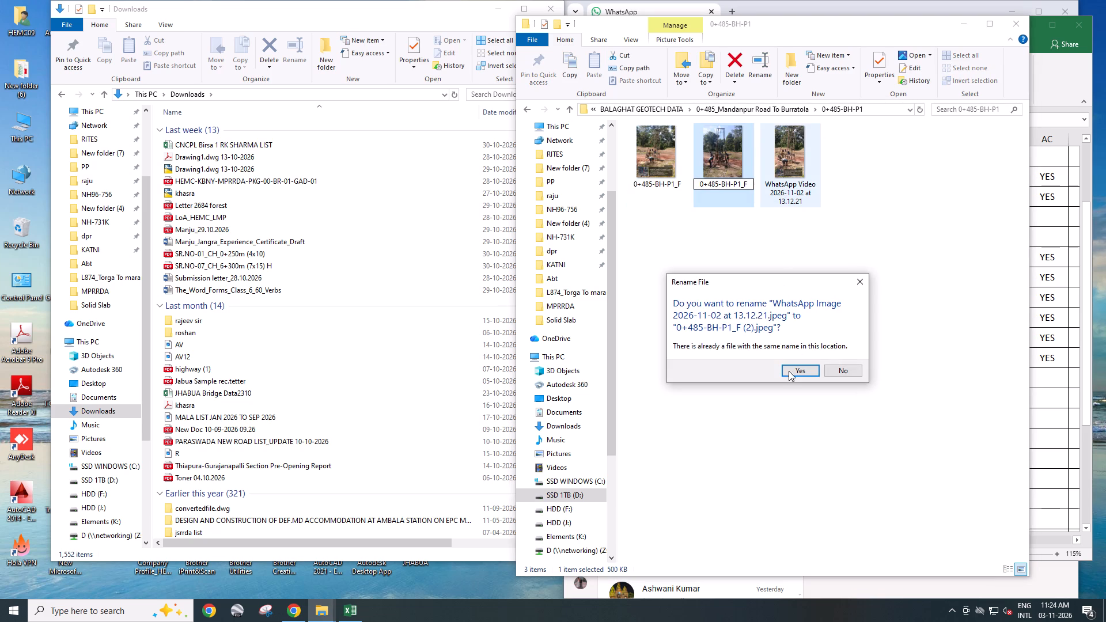
left_click(789, 372)
Rename the WhatsApp video in the 0+485-BH-P1 folder as 0+485-BH-P1_V.
left_click(790, 183)
key("F2")
key("ctrl+v")
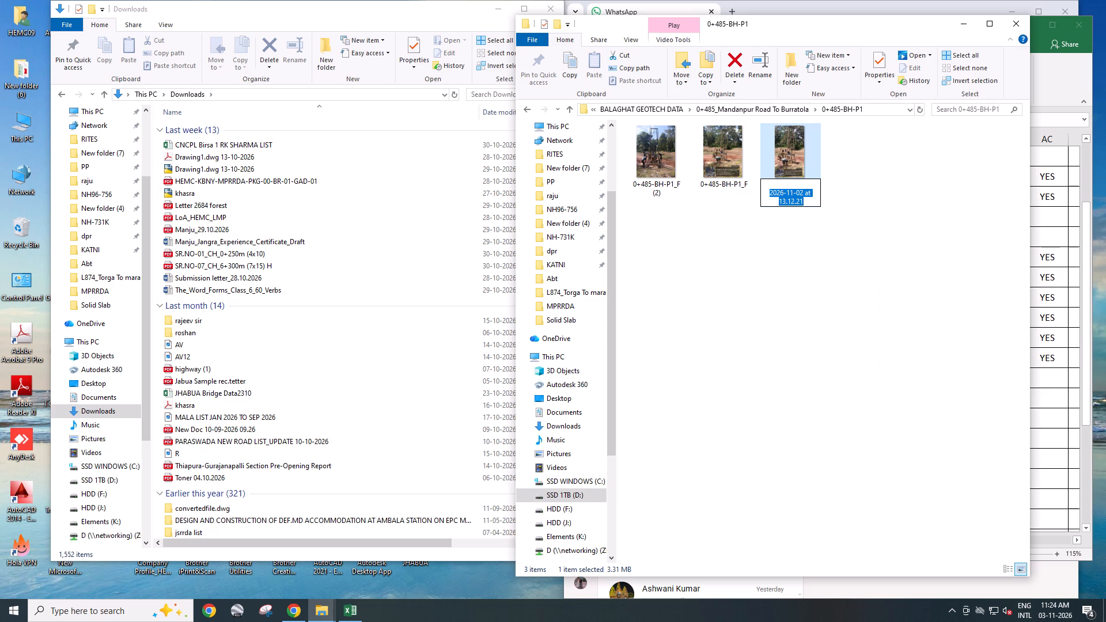
key("BackSpace")
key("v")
left_click(780, 285)
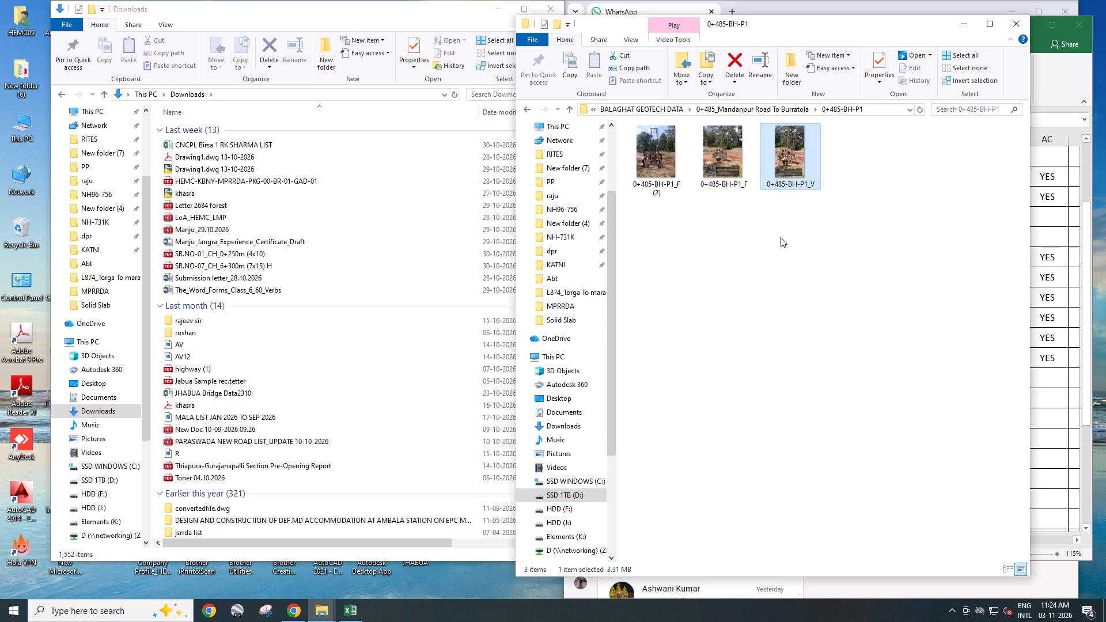
left_click(761, 266)
Copy the 0+485-BH-P1_F image into the BALAGHAT 20 BRIDGE SITE PHOTOS folder of BALAGHAT GEOTECH DATA.
left_click(736, 181)
key("ctrl+c")
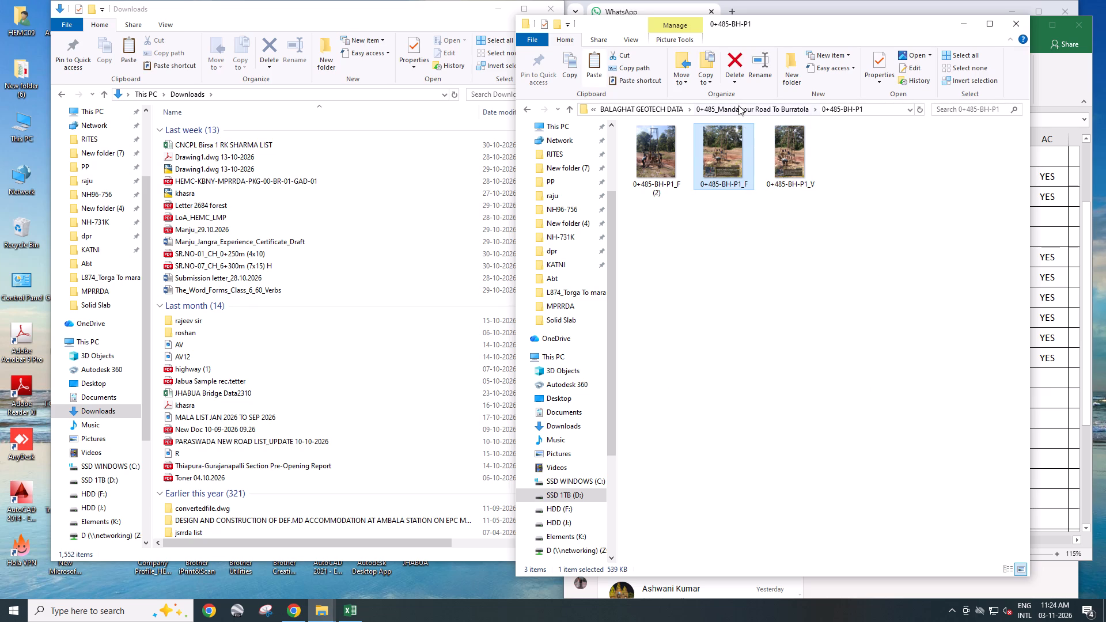
left_click(738, 105)
left_click(669, 109)
double_click(712, 232)
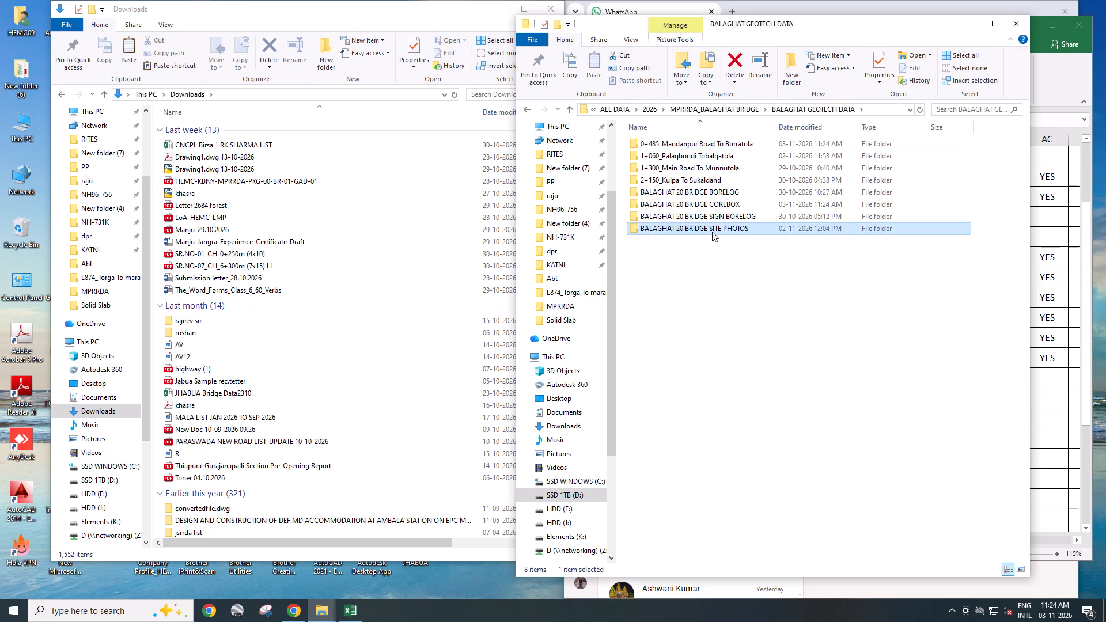
key("ctrl+v")
left_click(764, 369)
Open the 0+485-BH-P1_F photo in the site photos folder for viewing.
double_click(799, 149)
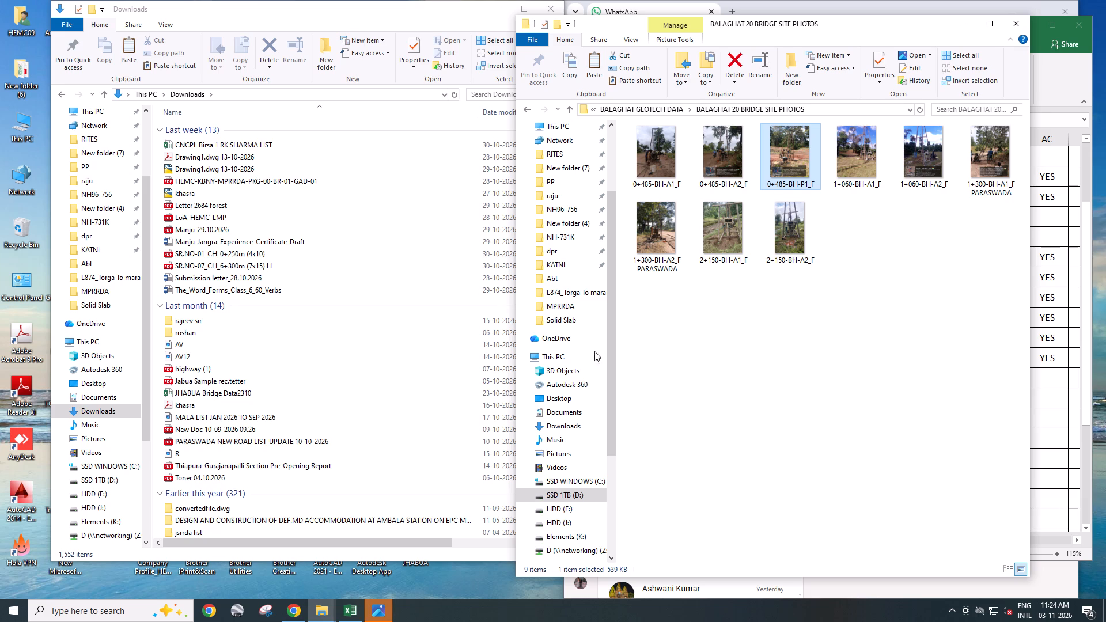
View the 0+485-BH-P1_F site photo in the image viewer.
left_click(388, 606)
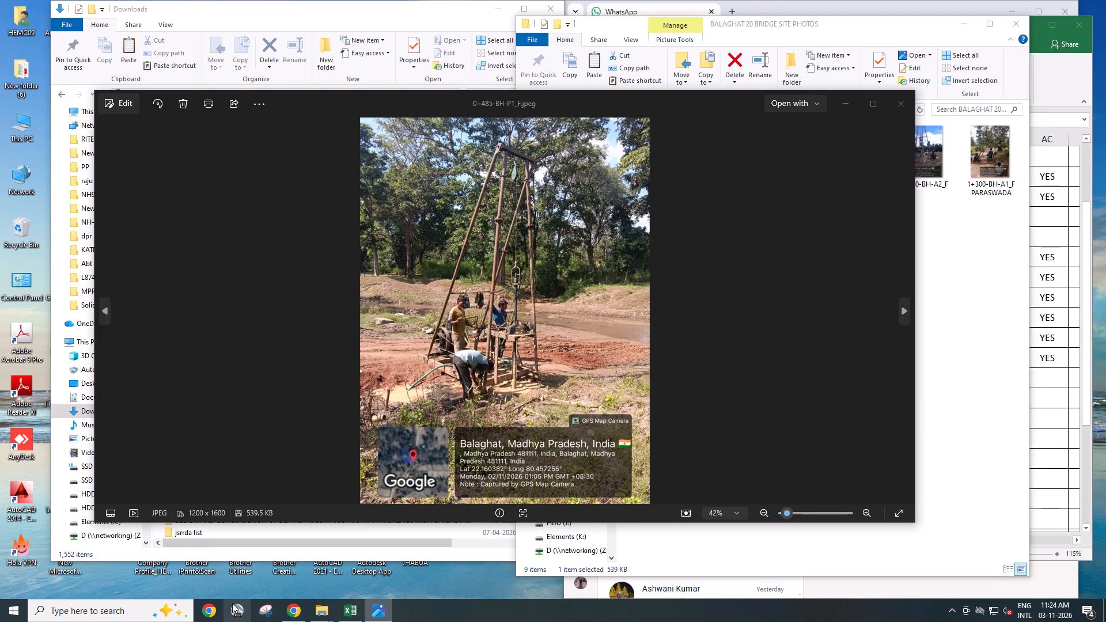
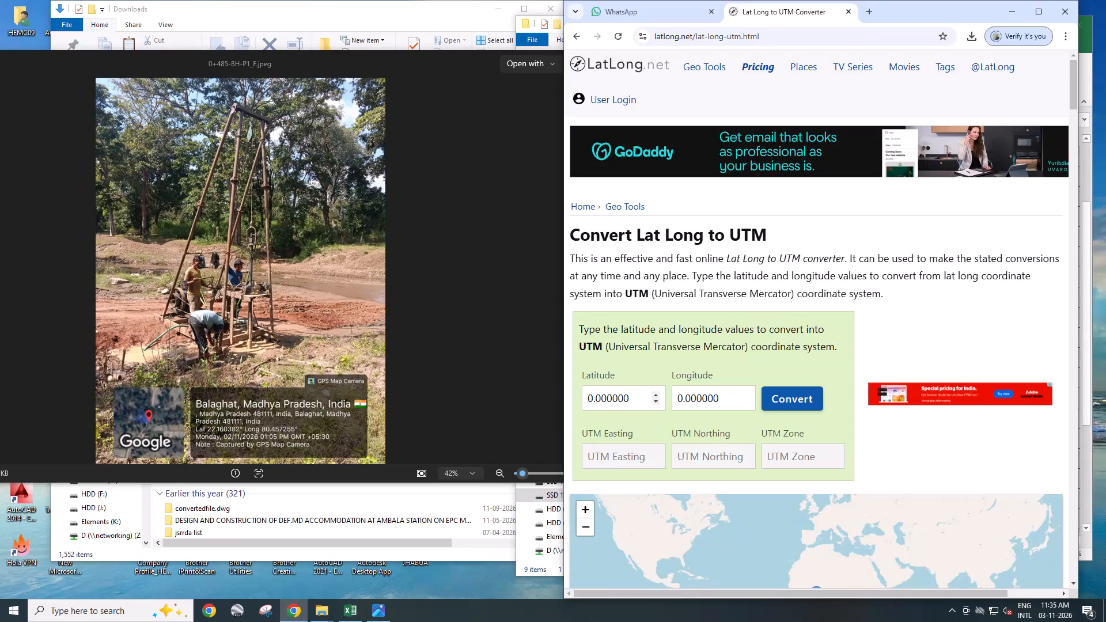
Convert latitude 22.160382 and longitude 80.457255 from the site photo to UTM coordinates.
left_click_drag(632, 401, 564, 400)
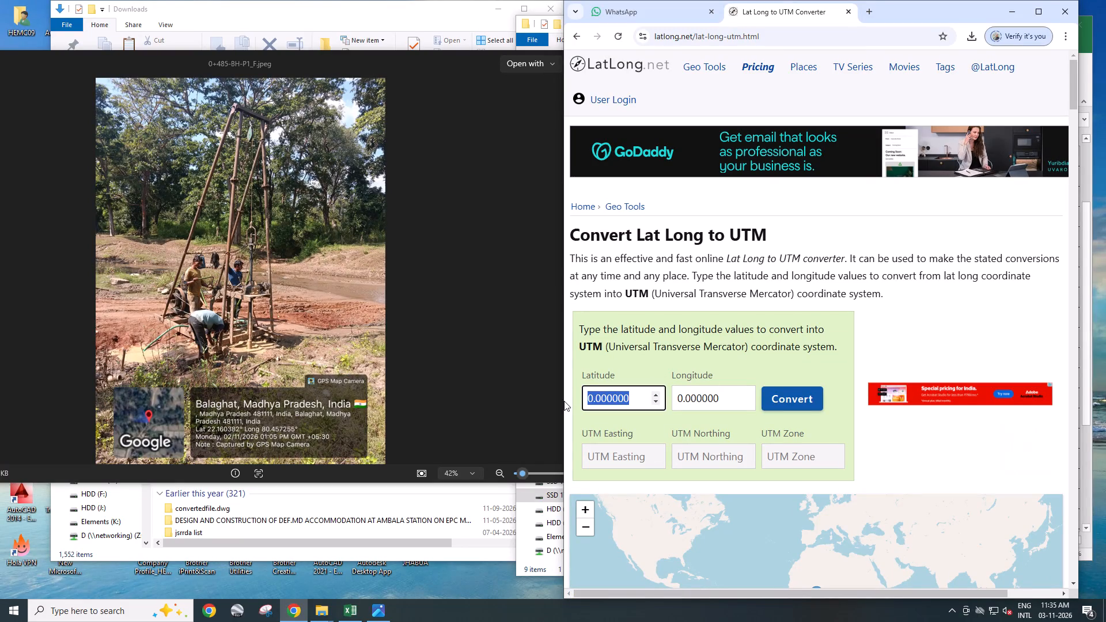
type("22")
type(".160382")
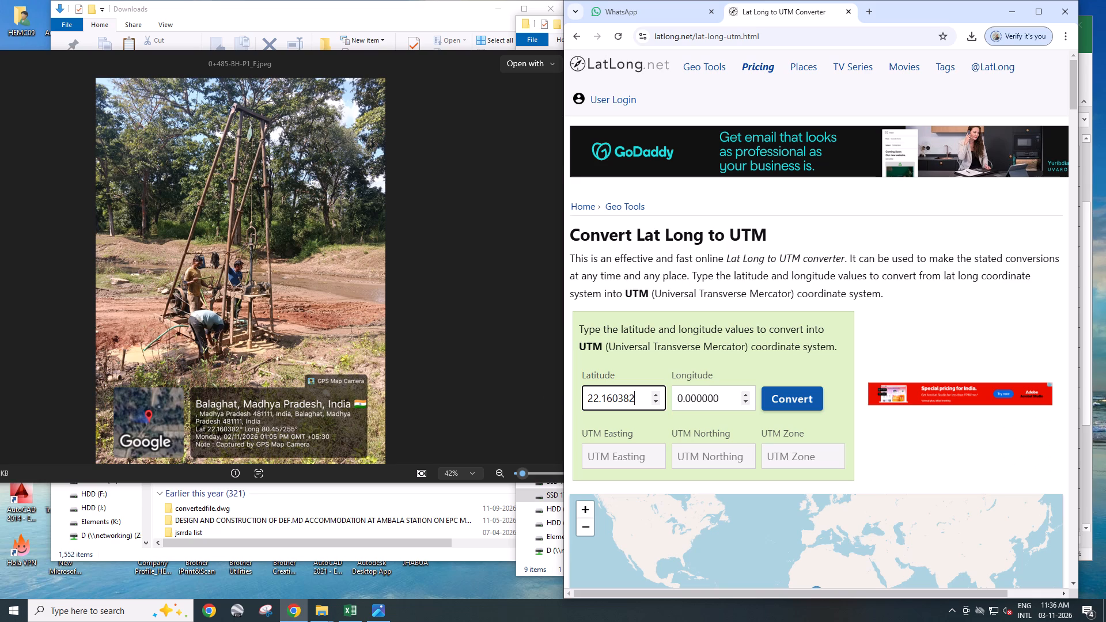
left_click_drag(721, 399, 653, 401)
type("80.457255")
key("Return")
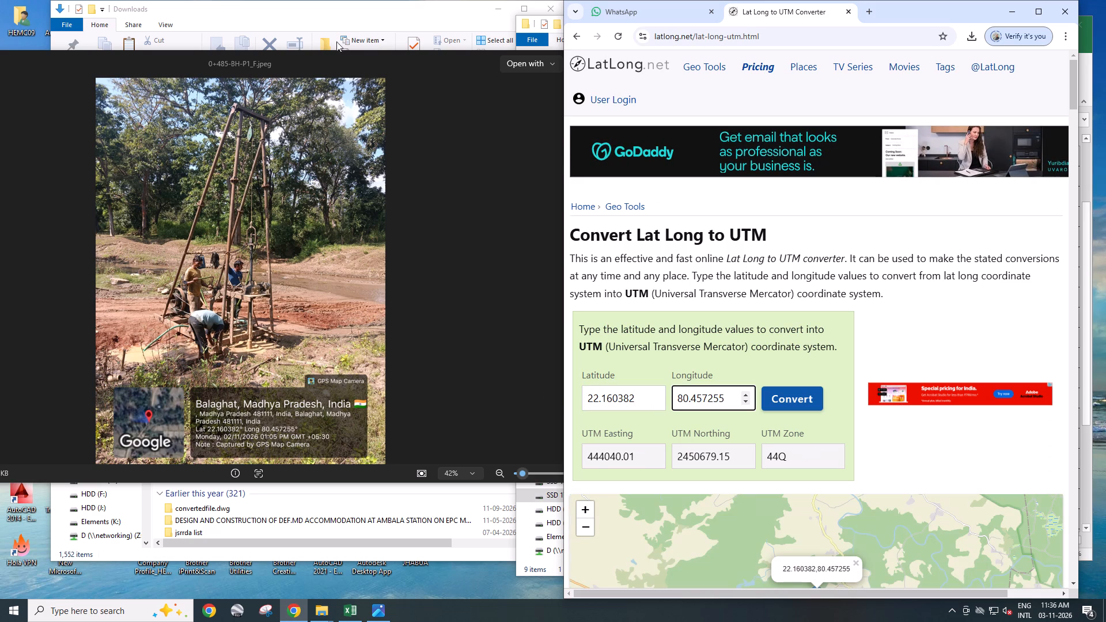
Open the Ch485 bridge submission drawing from the 0+485_Mandanpur Road To Burratola folder in BALAGHAT TOPO DATA.
left_click(323, 608)
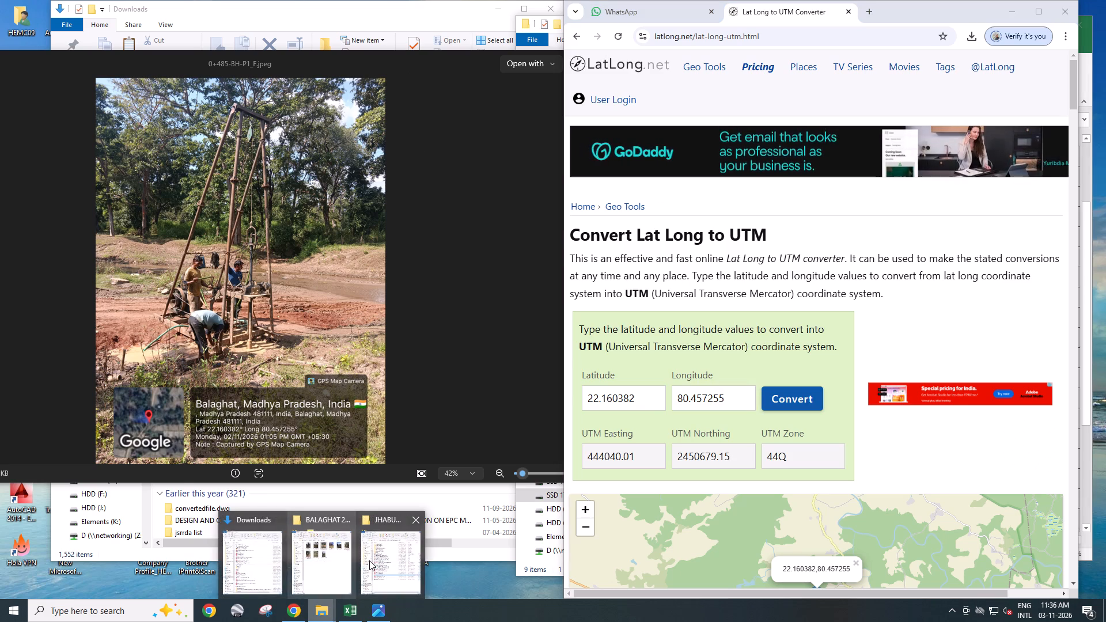
left_click(343, 559)
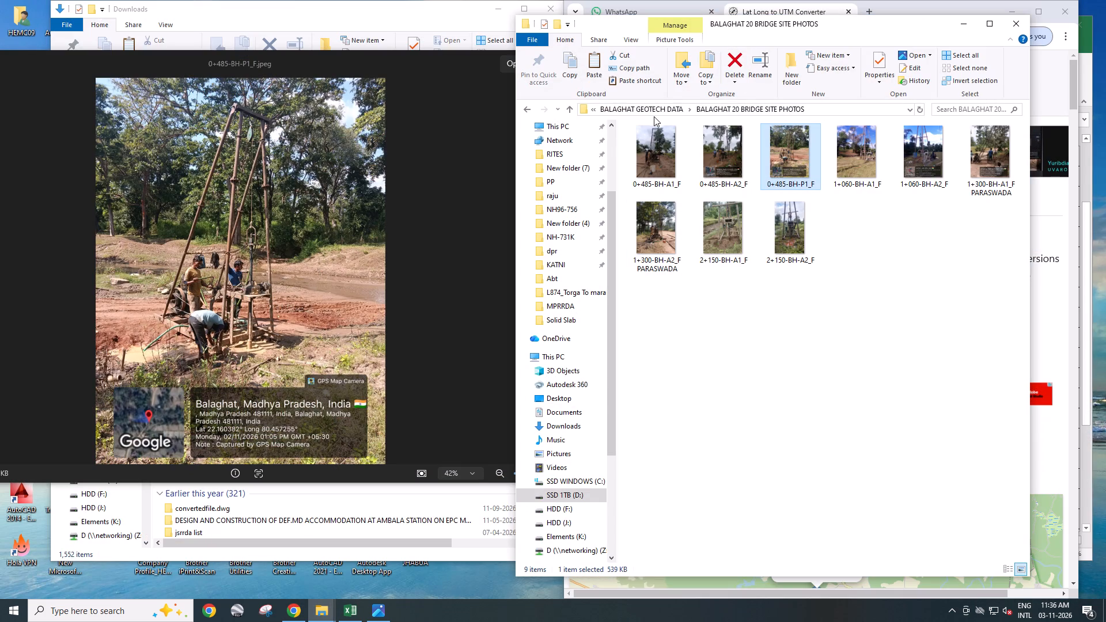
left_click(653, 113)
left_click(692, 112)
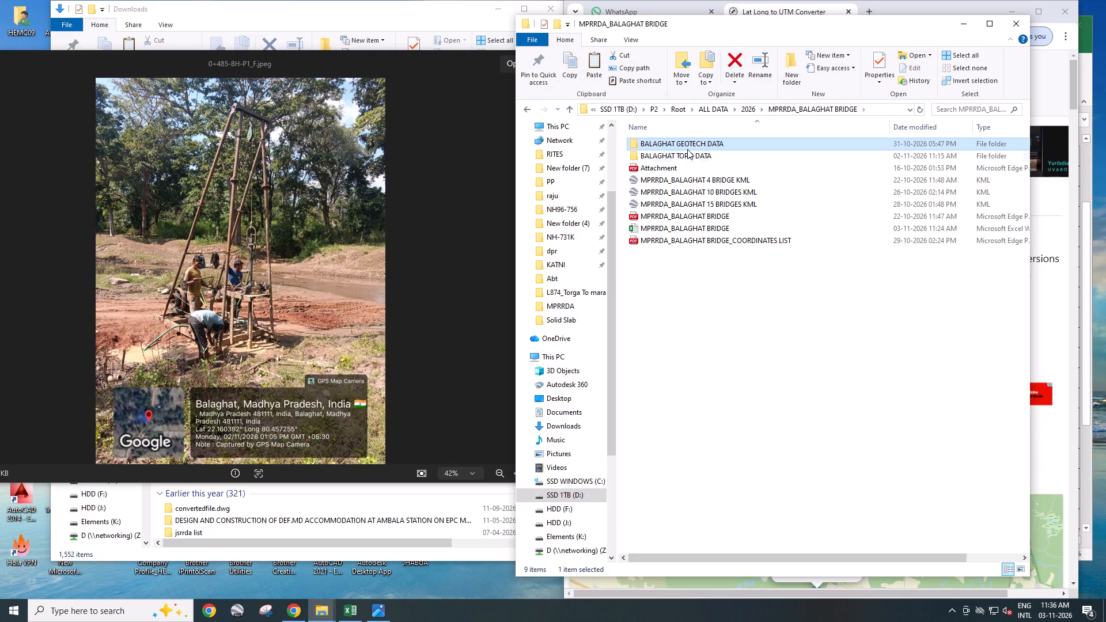
double_click(689, 151)
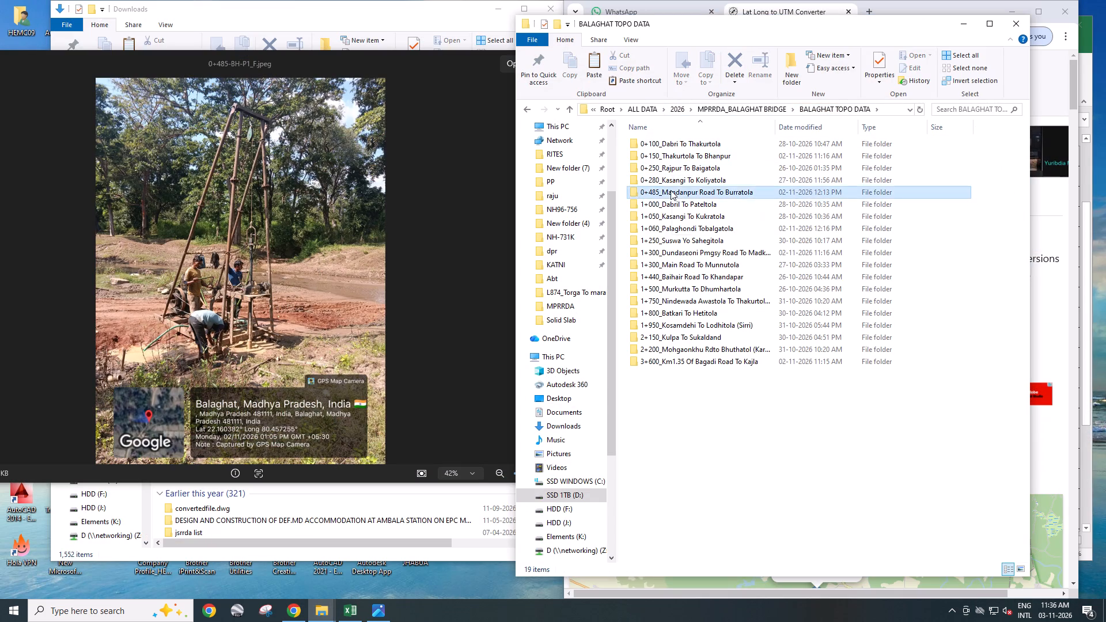
double_click(671, 190)
double_click(665, 164)
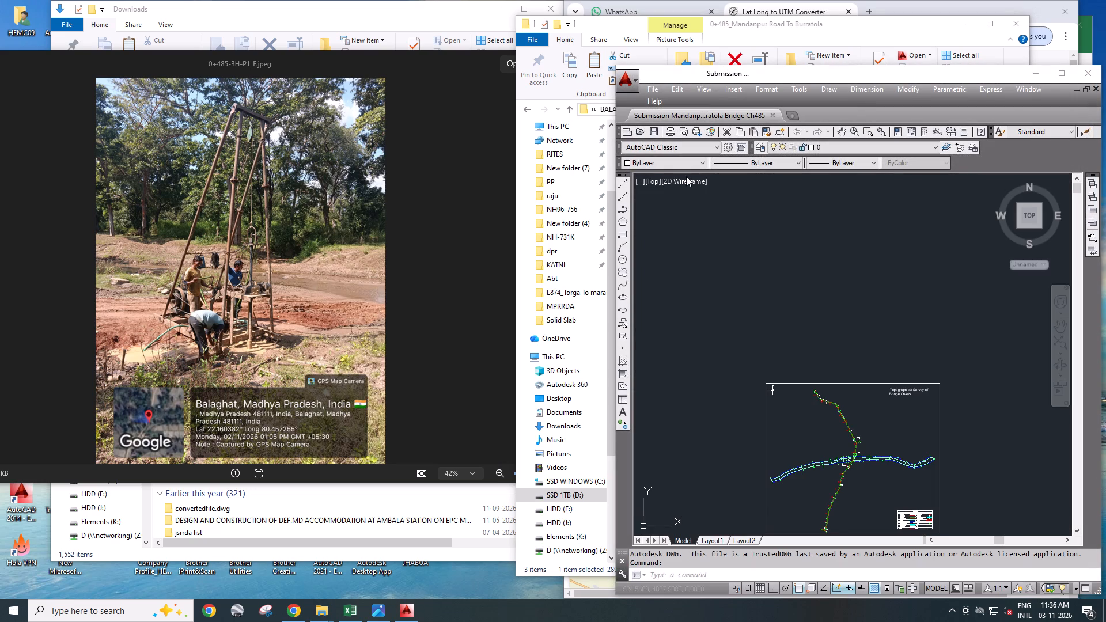
scroll(846, 503, "up", 4)
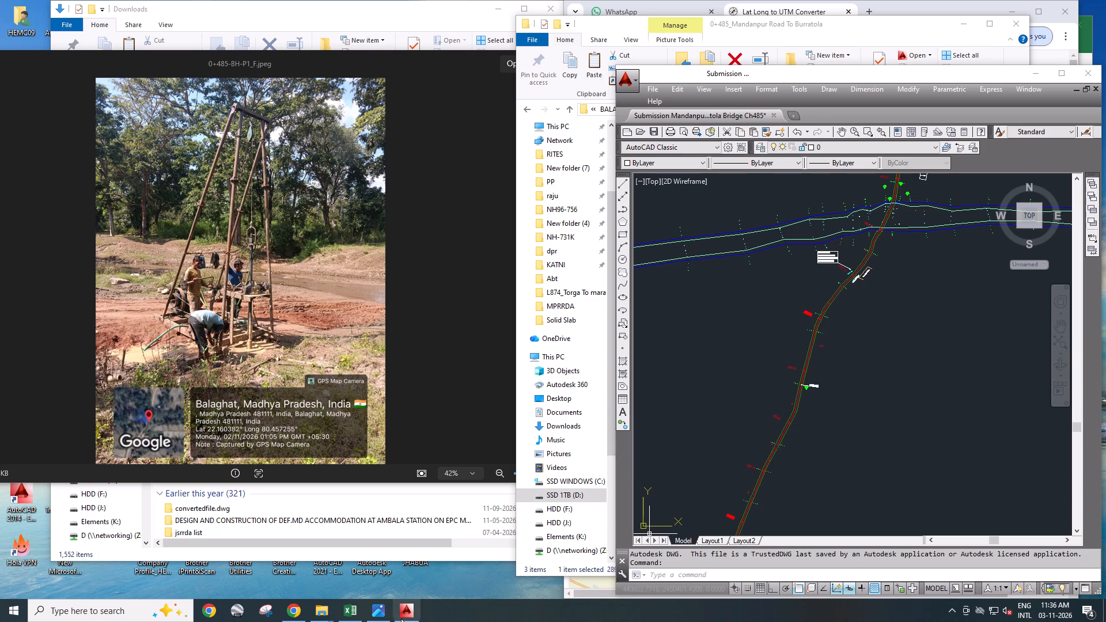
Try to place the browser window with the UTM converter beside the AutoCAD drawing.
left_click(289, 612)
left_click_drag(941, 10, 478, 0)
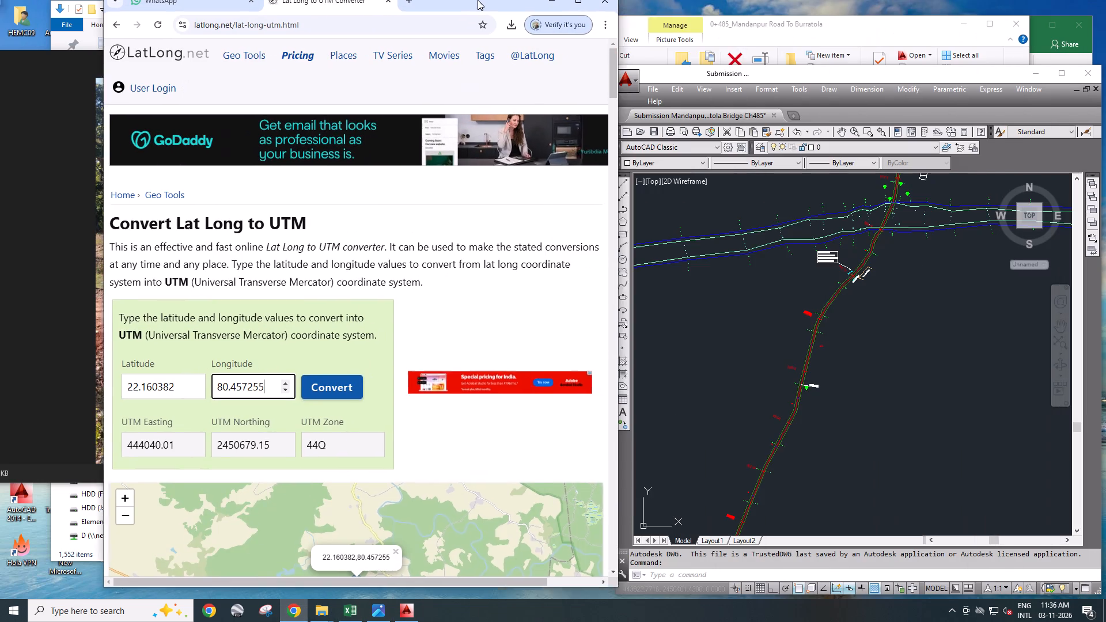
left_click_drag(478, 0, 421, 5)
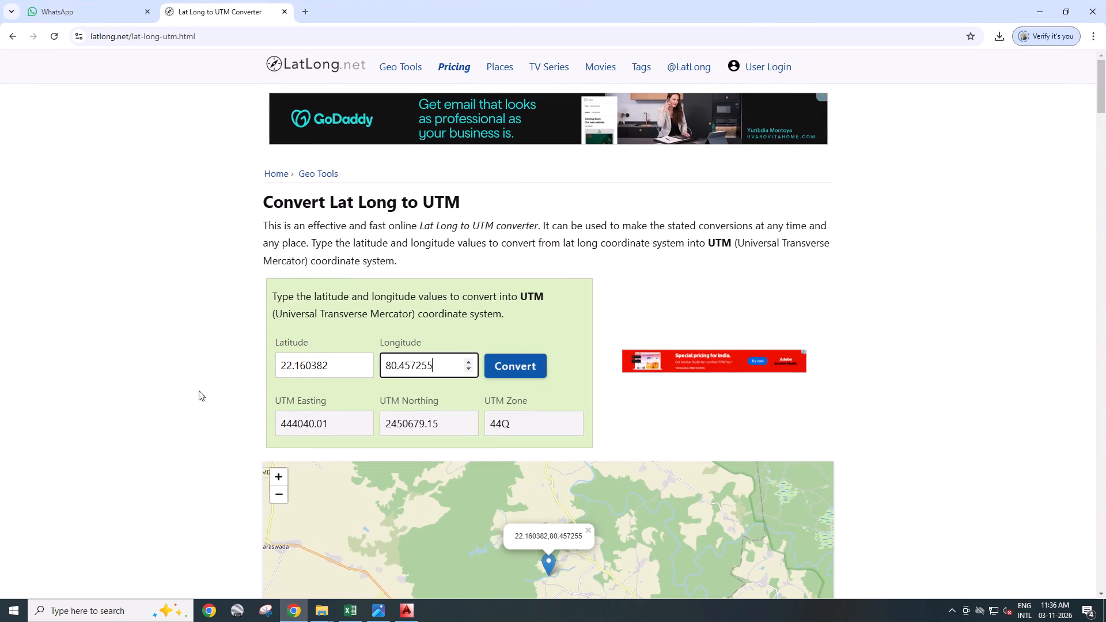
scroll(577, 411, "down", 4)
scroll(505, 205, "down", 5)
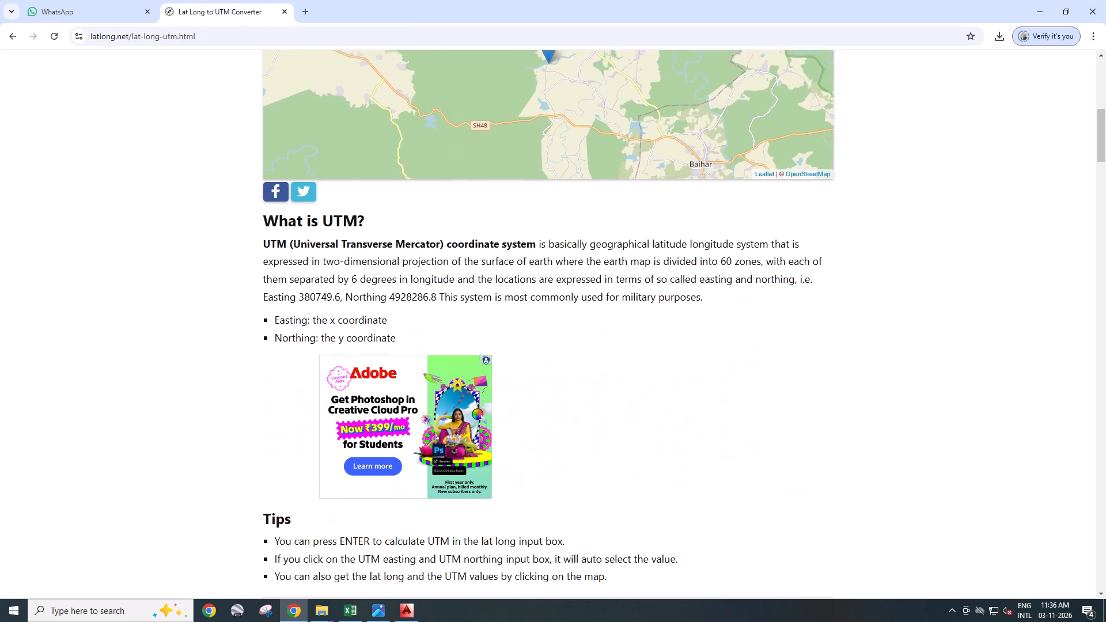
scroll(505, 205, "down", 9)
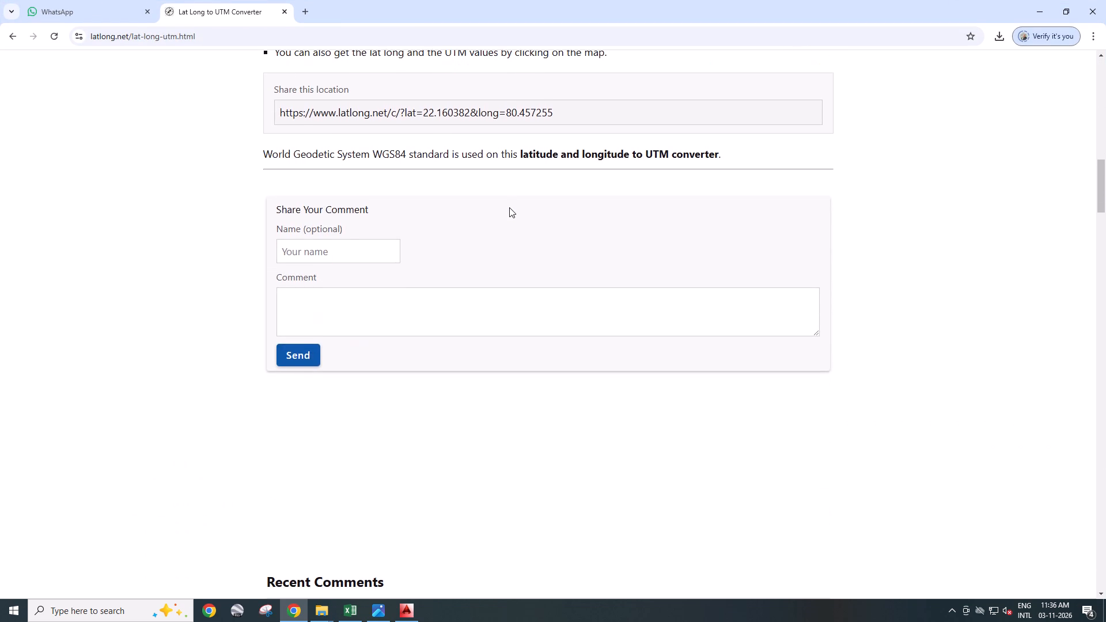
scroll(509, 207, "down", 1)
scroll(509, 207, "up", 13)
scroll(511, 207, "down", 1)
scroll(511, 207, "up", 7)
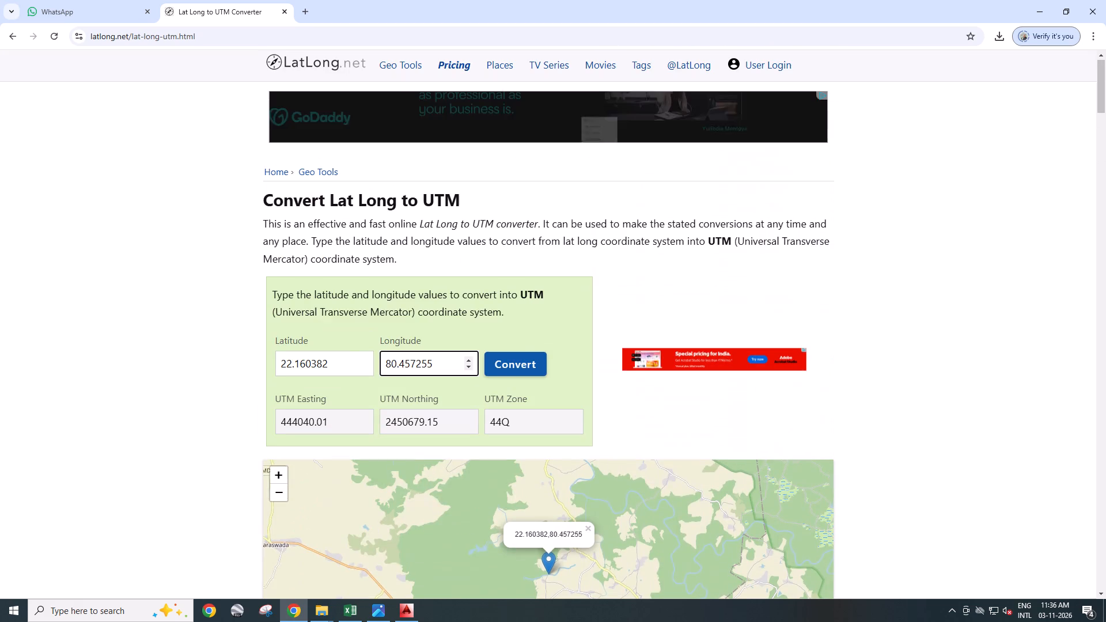
Restore the converter window to its smaller size and place it beside the AutoCAD drawing.
left_click(1071, 9)
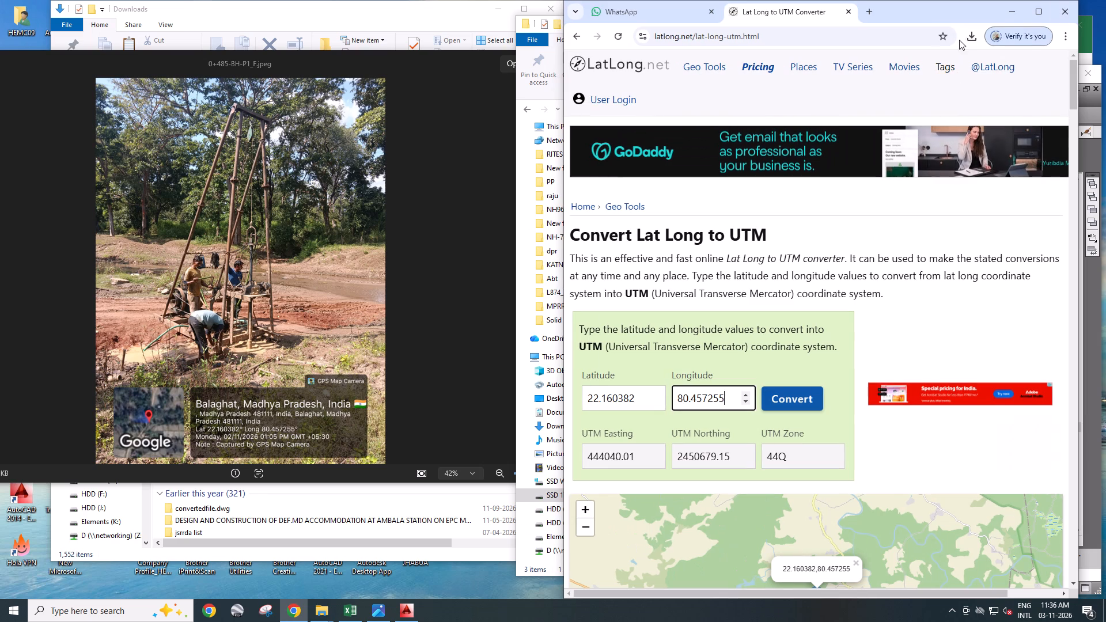
left_click_drag(951, 9, 403, 7)
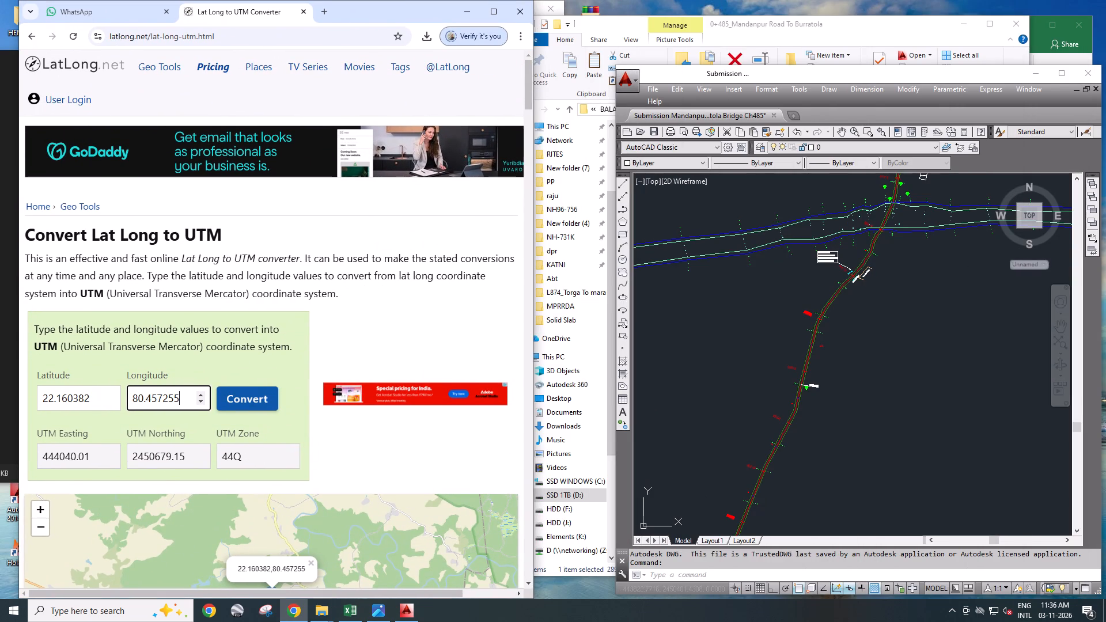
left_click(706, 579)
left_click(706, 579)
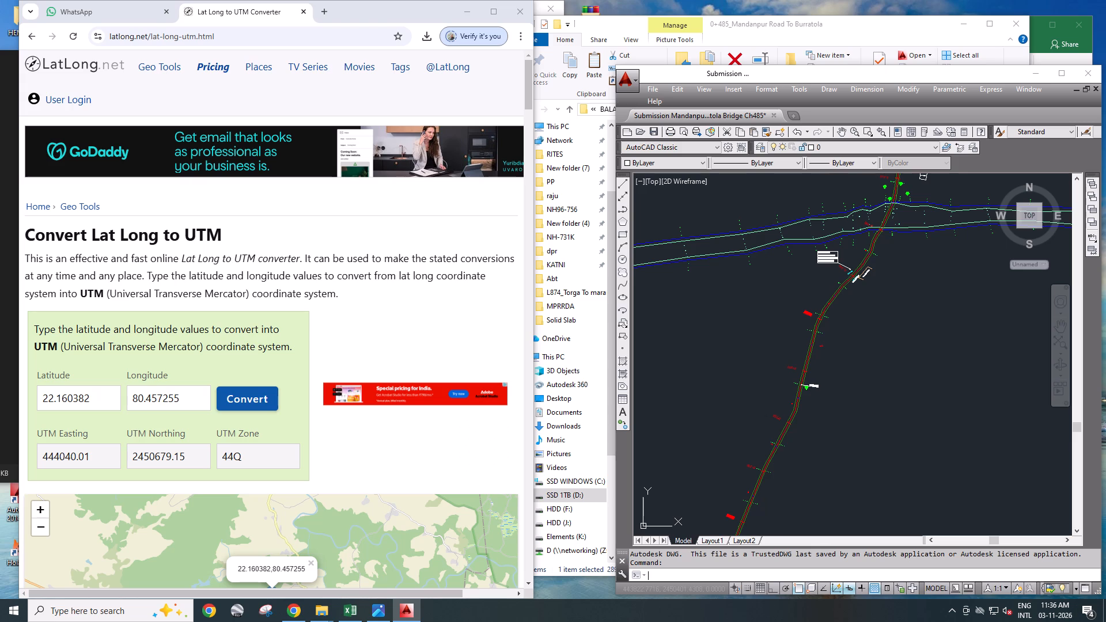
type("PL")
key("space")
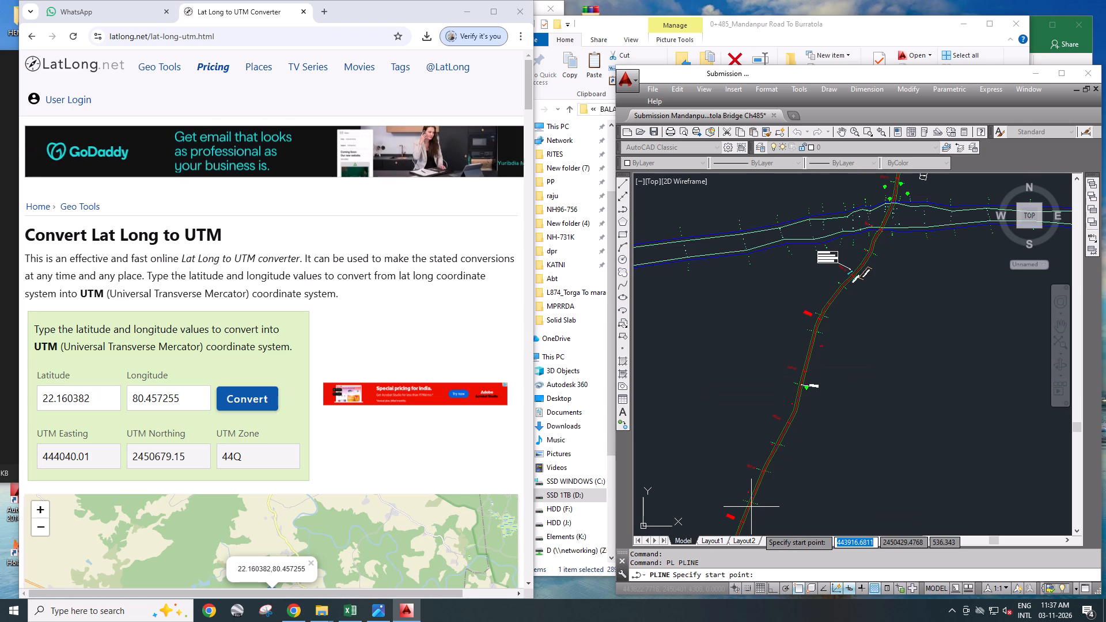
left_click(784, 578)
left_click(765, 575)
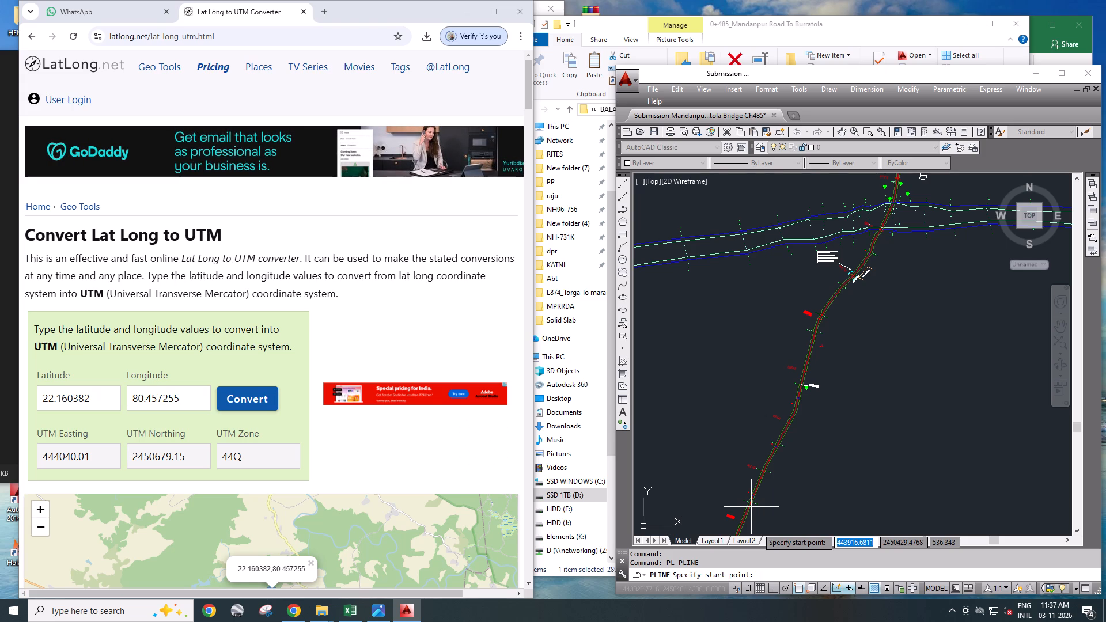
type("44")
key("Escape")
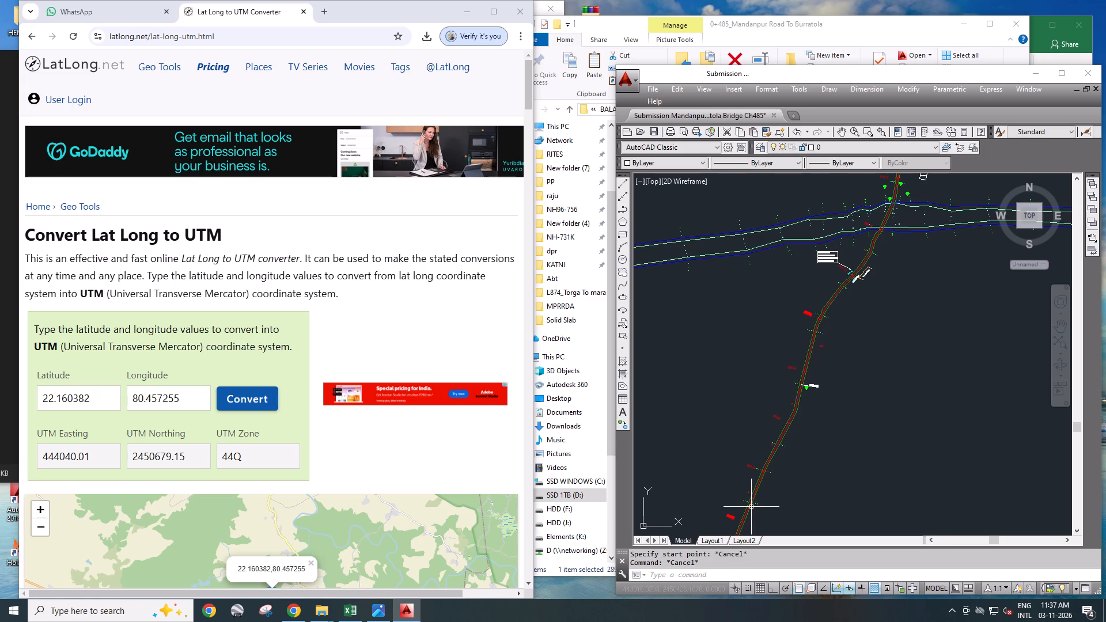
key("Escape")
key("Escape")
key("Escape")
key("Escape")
Locate the converted borehole position in the AutoCAD drawing with a polyline start point at 444040.01,2450679.15.
left_click(751, 579)
type("PL")
key("space")
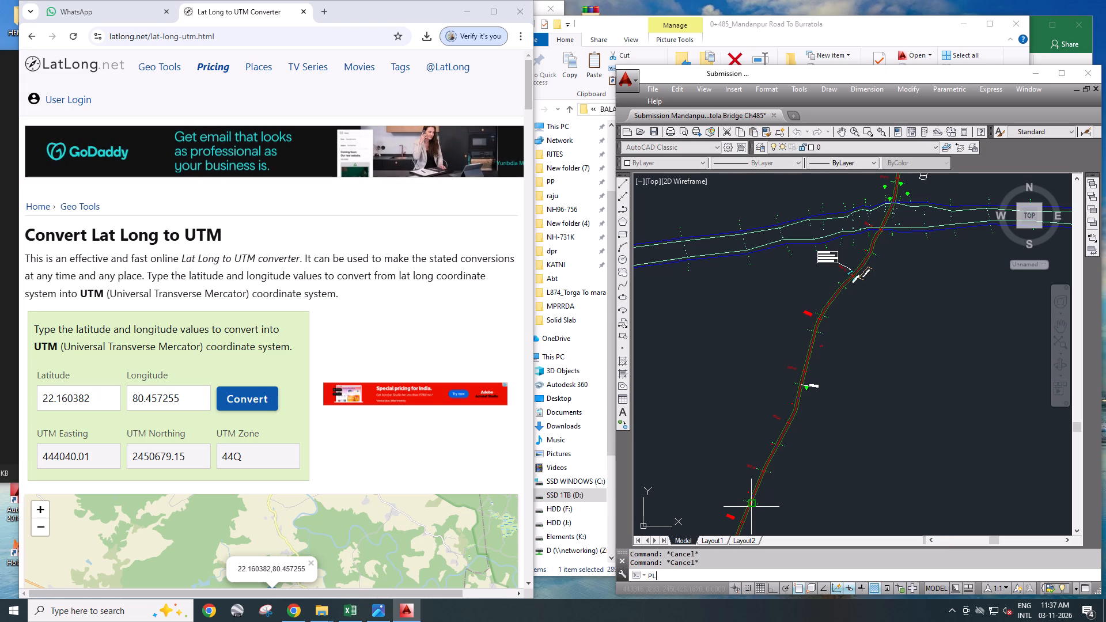
left_click(765, 578)
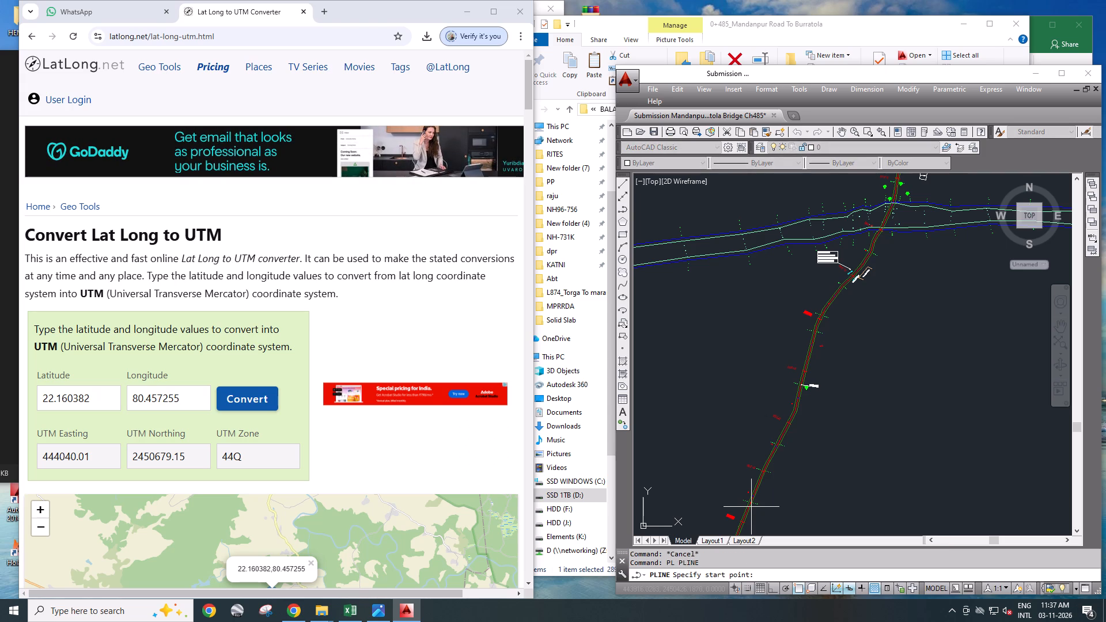
type("44")
type("4040.01")
key("comma")
type("245067")
type("9.15")
key("Return")
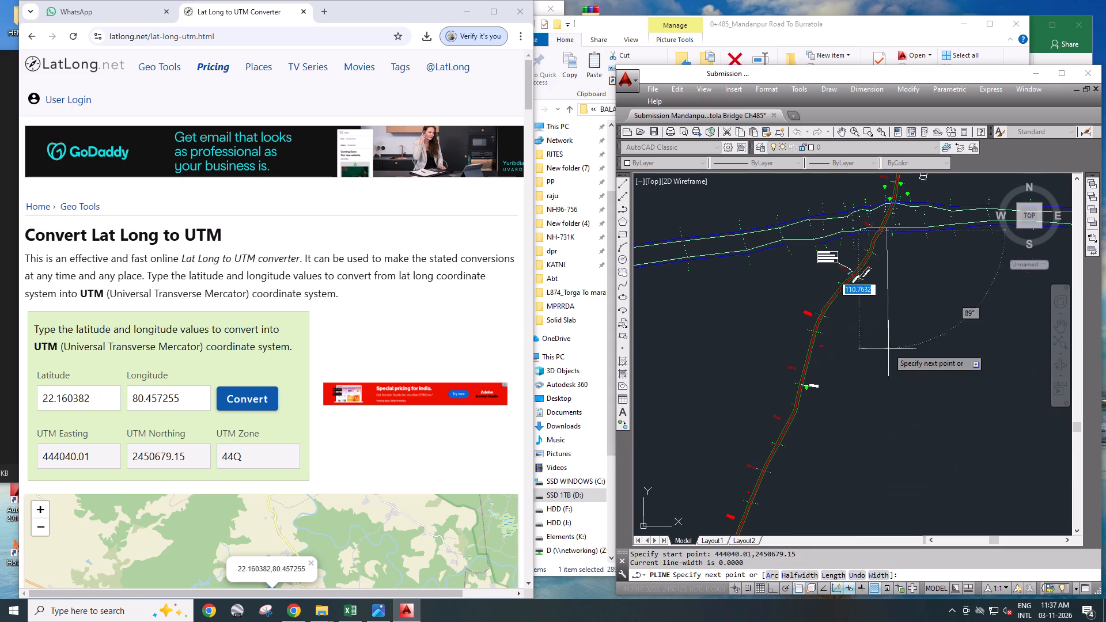
scroll(886, 194, "up", 4)
scroll(850, 366, "up", 4)
scroll(896, 288, "up", 3)
scroll(802, 313, "up", 1)
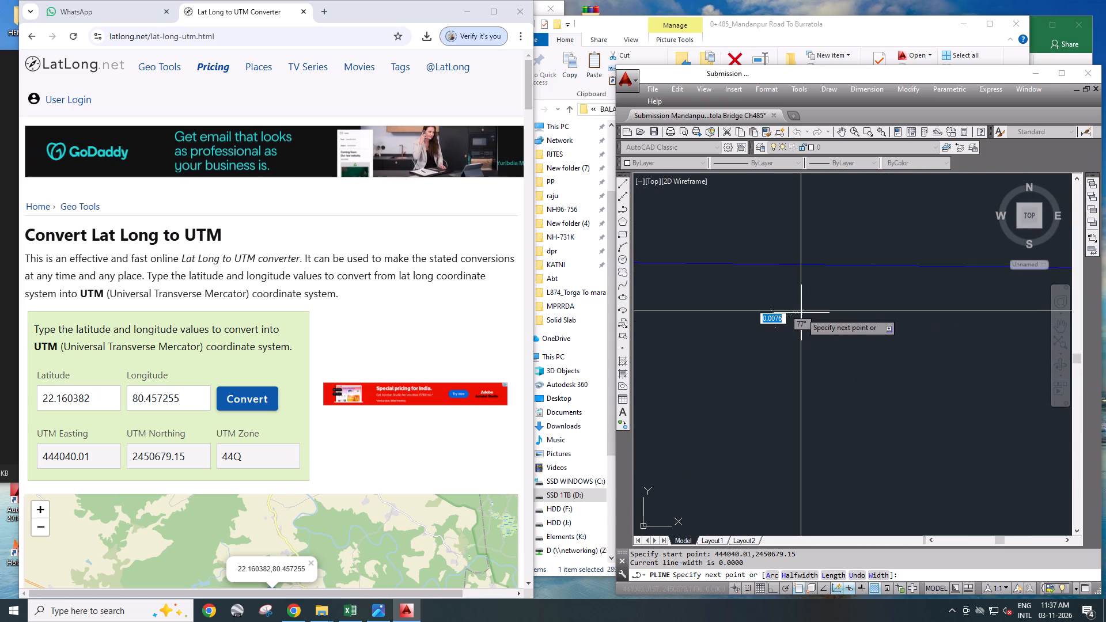
key("Escape")
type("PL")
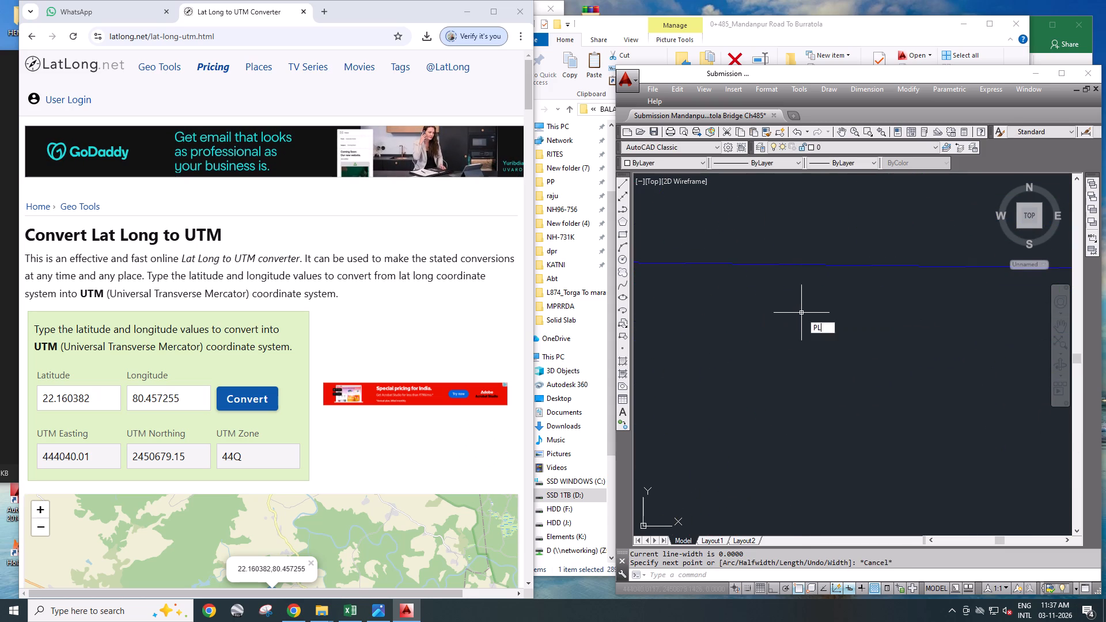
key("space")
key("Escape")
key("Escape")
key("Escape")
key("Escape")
Identify a point on the blue line near the borehole position, about X 444044.15, Y 2450679.25, and copy its coordinates.
type("ID")
key("space")
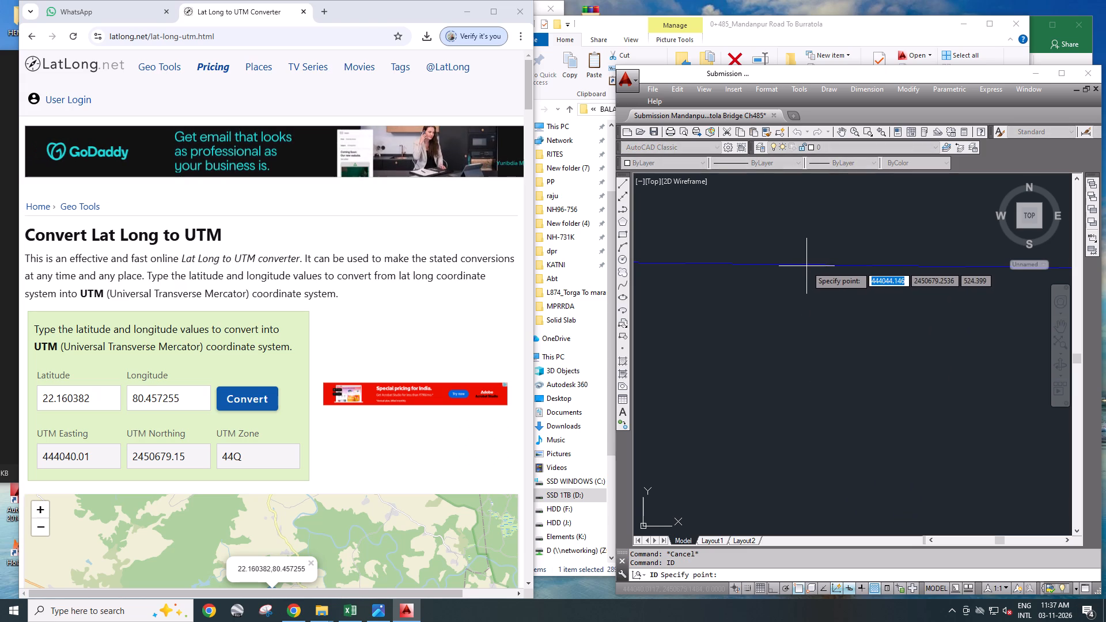
left_click(806, 265)
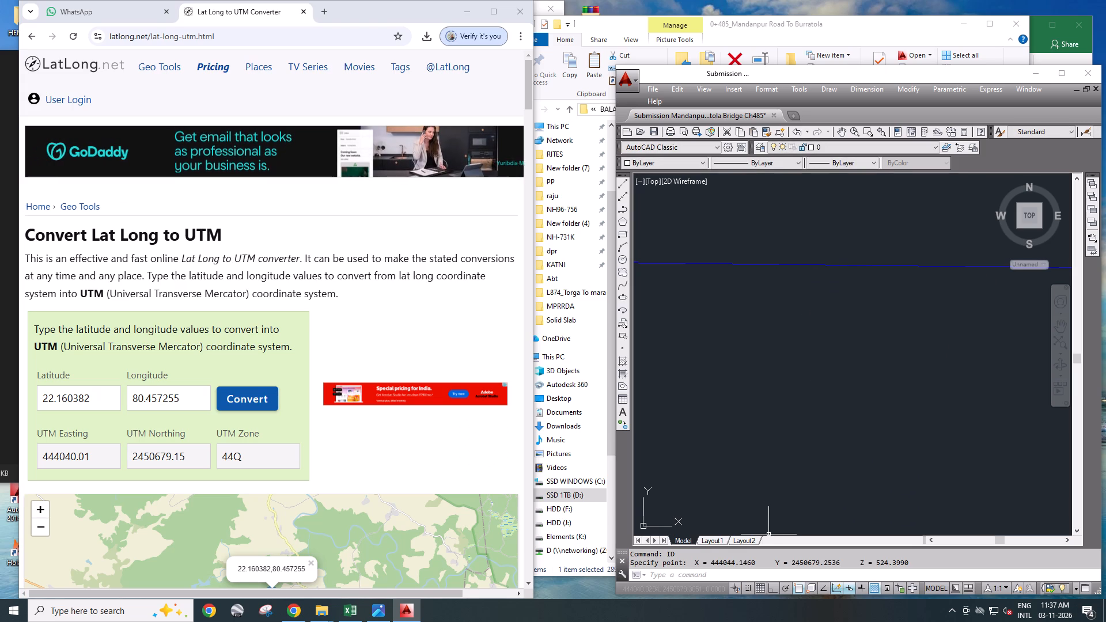
left_click_drag(712, 562, 910, 566)
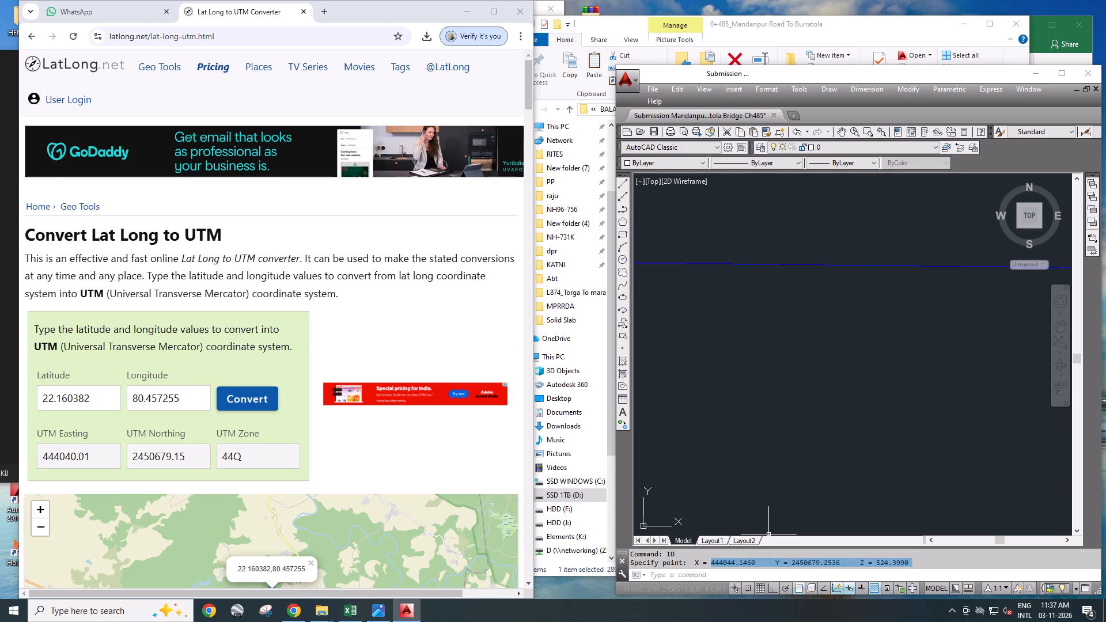
key("ctrl+c")
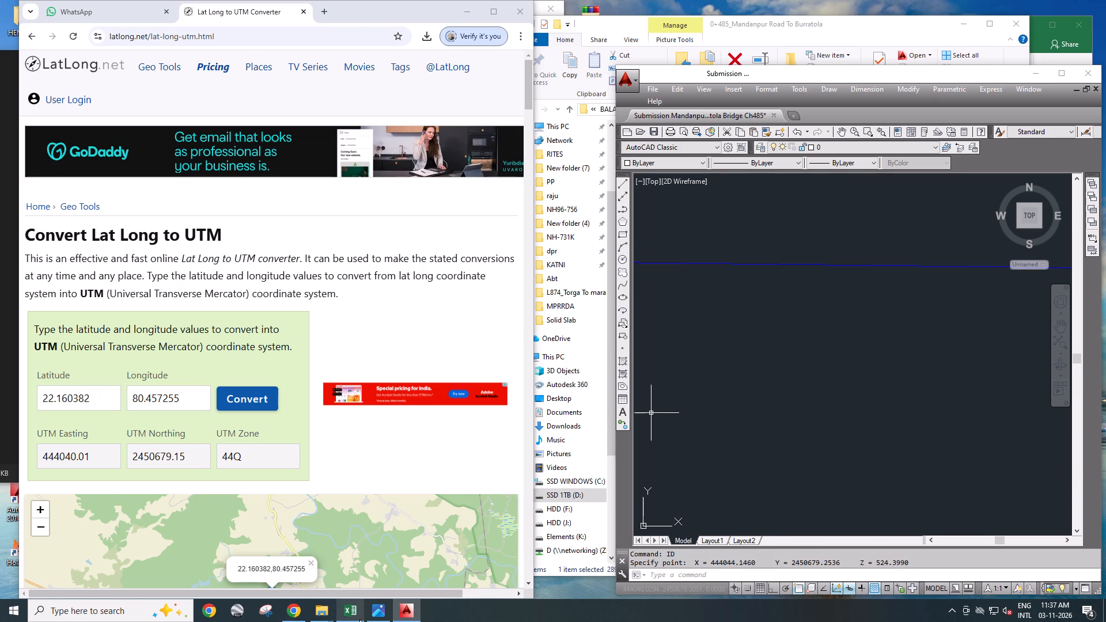
Paste the copied point coordinates into cell Q18 of the BALAGHAT GEOTECH sheet in Excel.
left_click(360, 619)
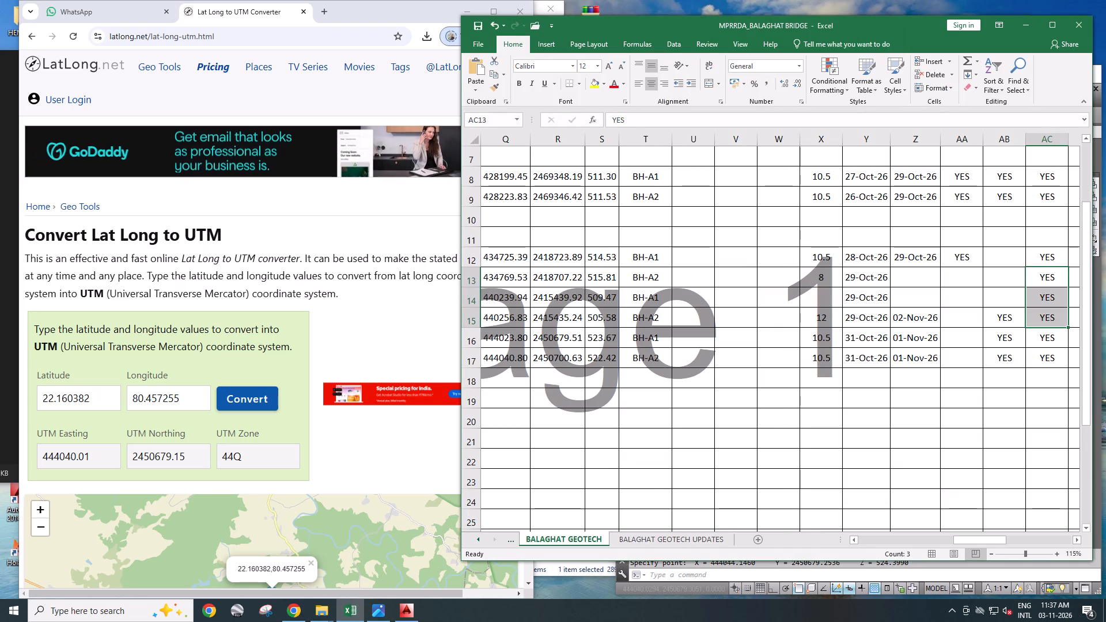
left_click_drag(961, 537, 842, 528)
left_click(1055, 20)
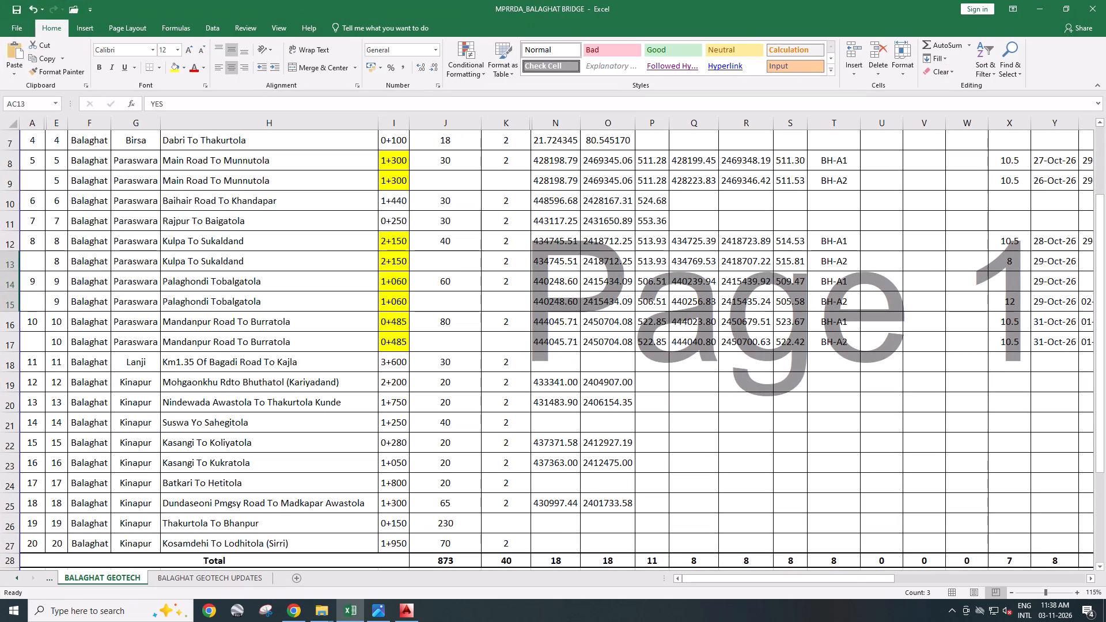
left_click(686, 363)
key("ctrl+v")
left_click(706, 420)
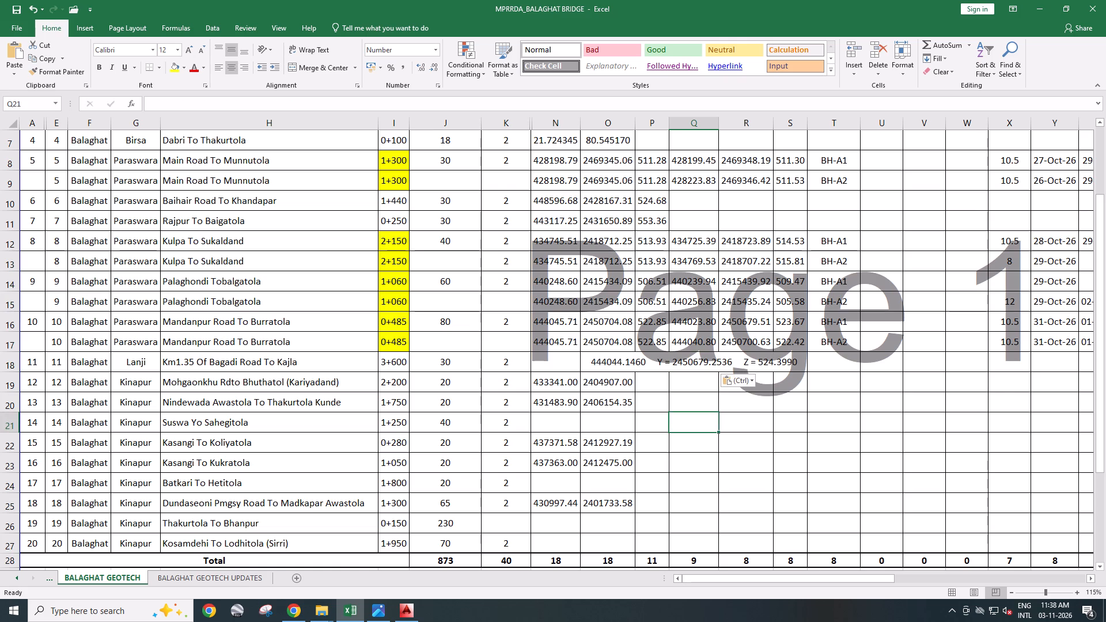
Insert a blank row 18 above the Lanji road entry and move the pasted coordinate text from Q19 to Q18.
left_click(17, 365)
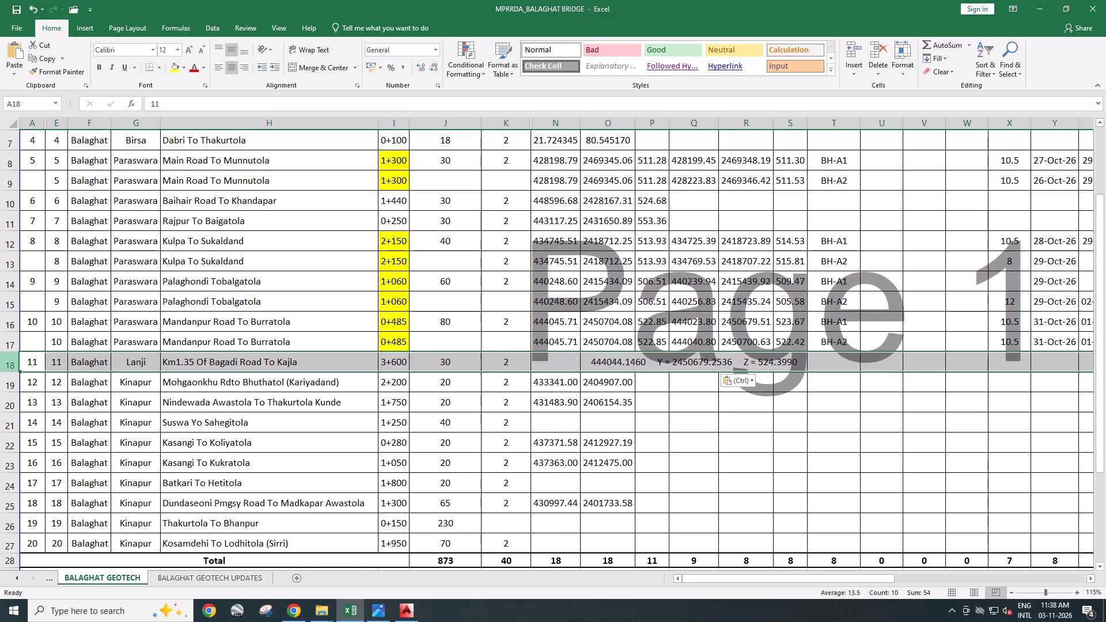
key("ctrl+shift+equal")
left_click(641, 437)
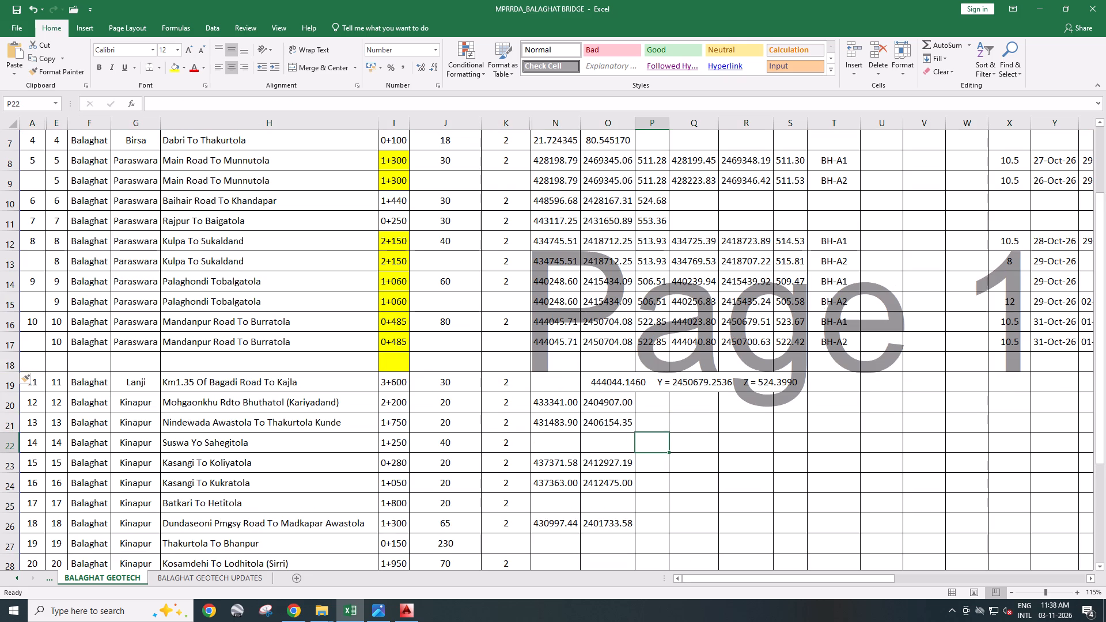
left_click(677, 380)
key("ctrl+c")
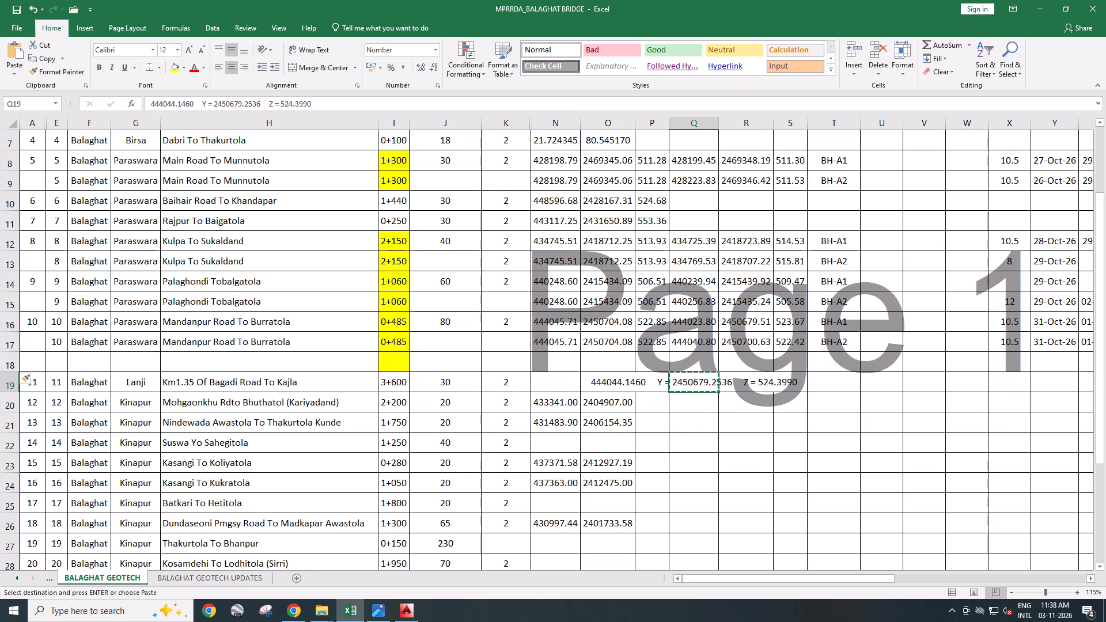
left_click(698, 365)
key("ctrl+v")
left_click(703, 385)
key("Delete")
left_click(683, 442)
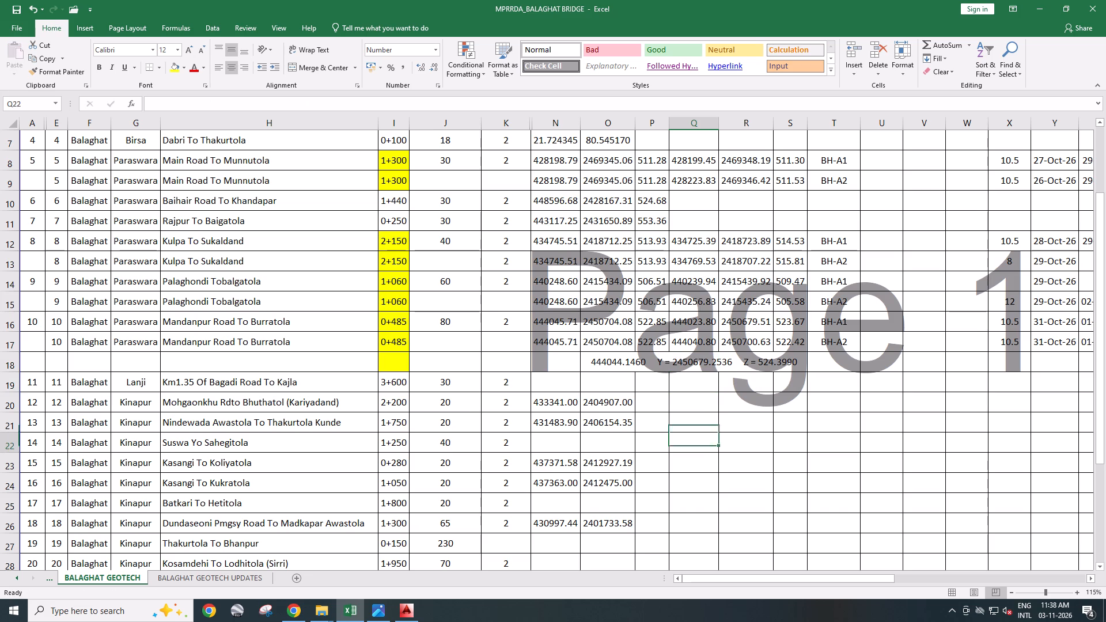
Split the coordinate text in row 18 into X 444044.1460 in Q18, Y 2450679.2536 in R18 and Z 524.3990 in S18.
left_click(690, 367)
left_click_drag(281, 101, 319, 104)
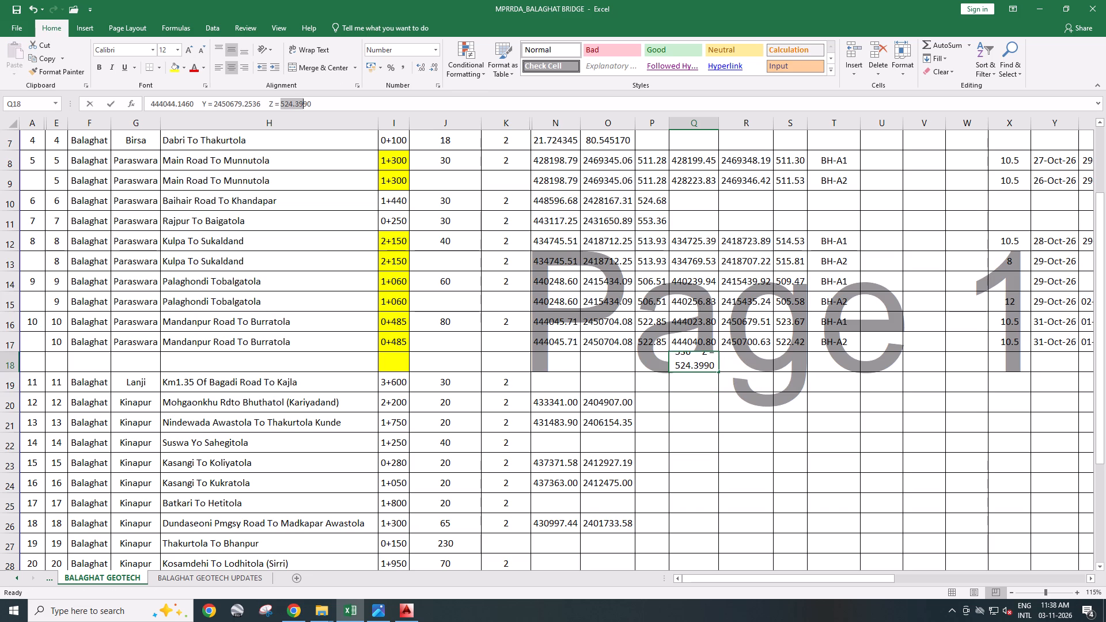
left_click_drag(319, 104, 324, 104)
key("ctrl+x")
left_click(791, 366)
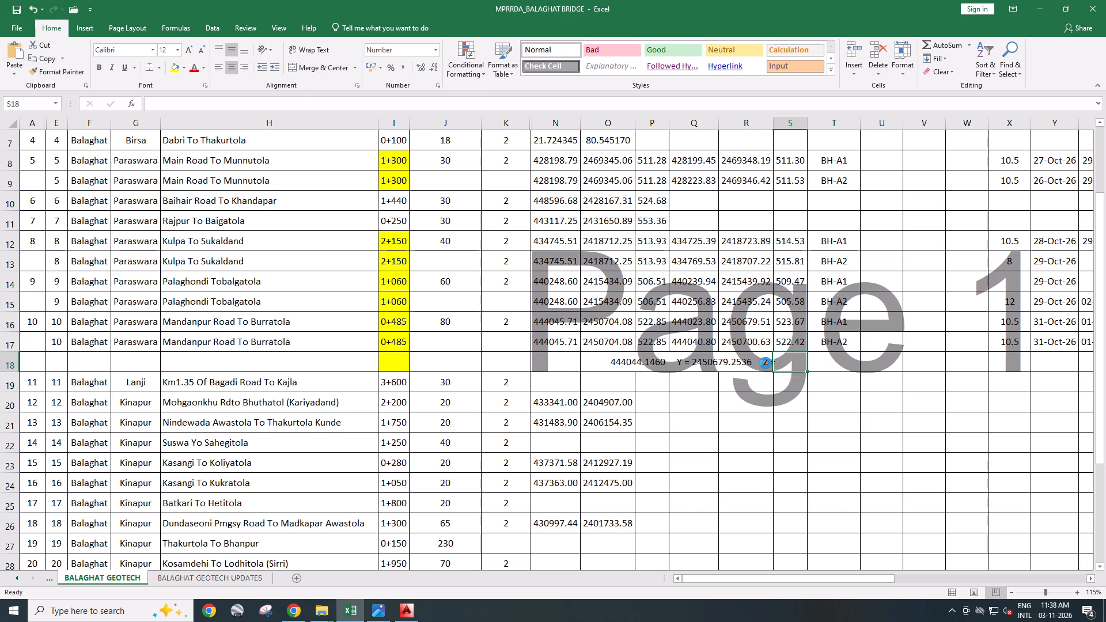
key("ctrl+v")
left_click(687, 367)
left_click_drag(213, 101, 244, 104)
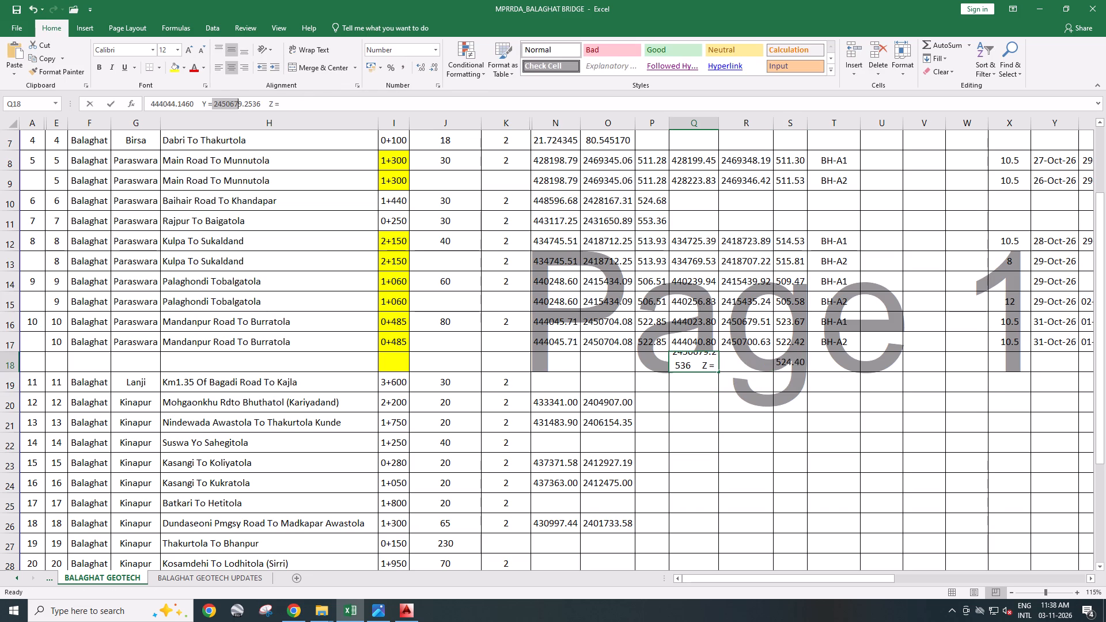
left_click_drag(244, 104, 260, 104)
key("ctrl+x")
left_click(740, 367)
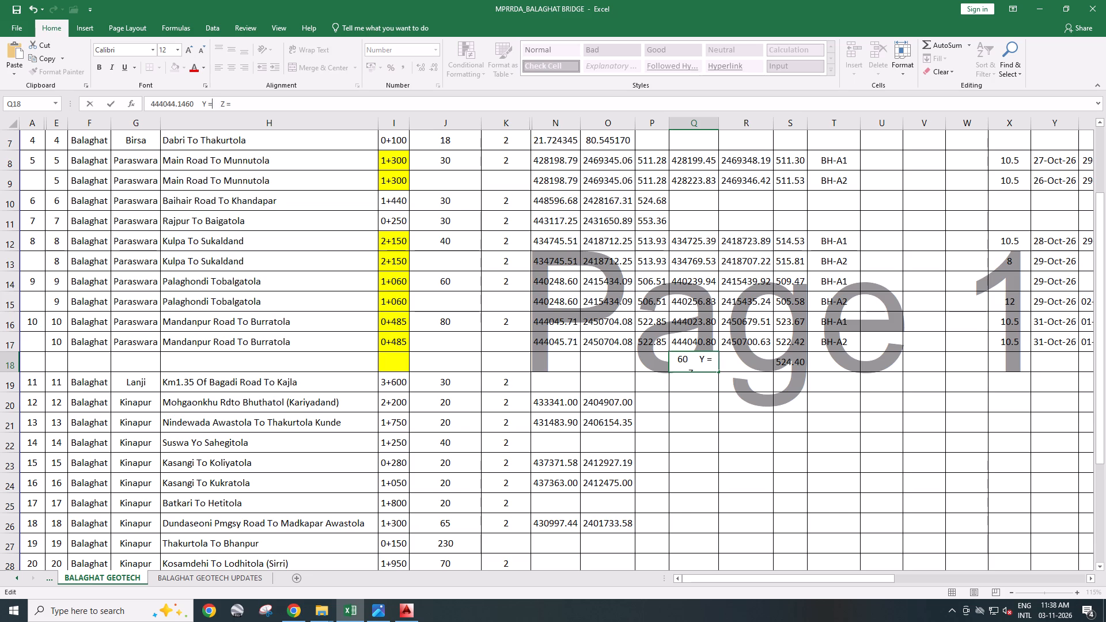
key("ctrl+v")
left_click(691, 361)
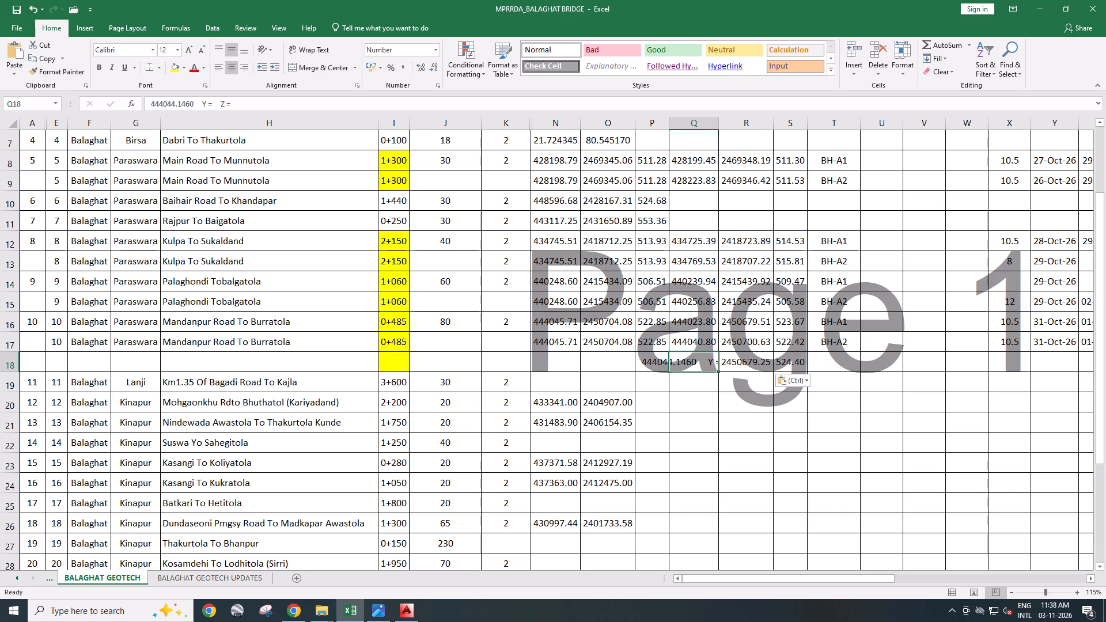
left_click_drag(200, 100, 255, 102)
key("BackSpace")
left_click(674, 386)
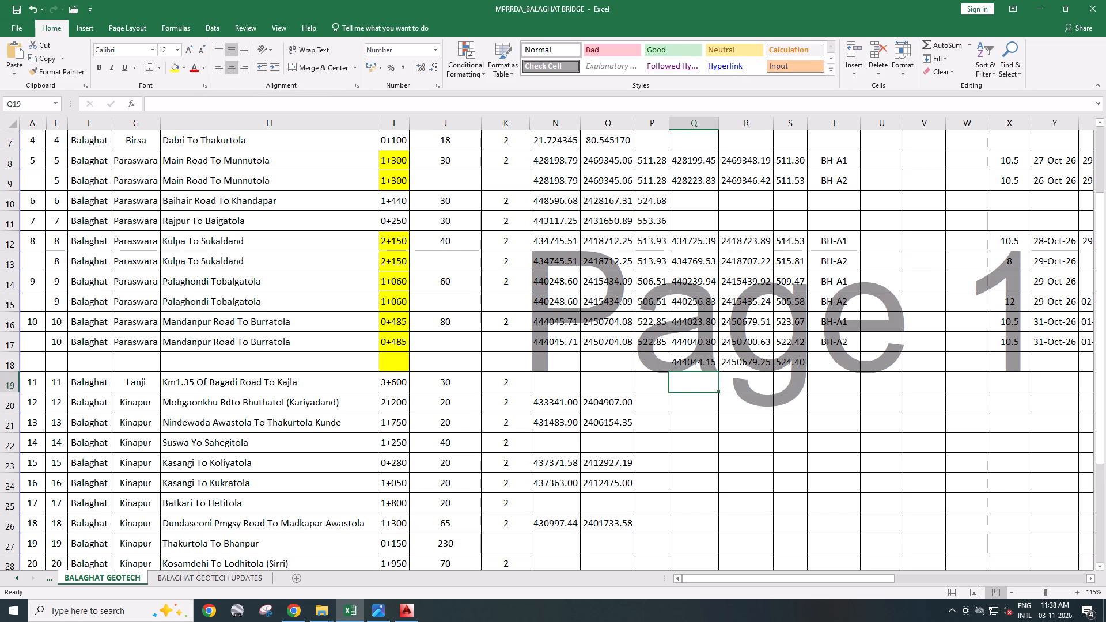
Enter BH-P1 as the borehole designation in T18.
left_click(835, 362)
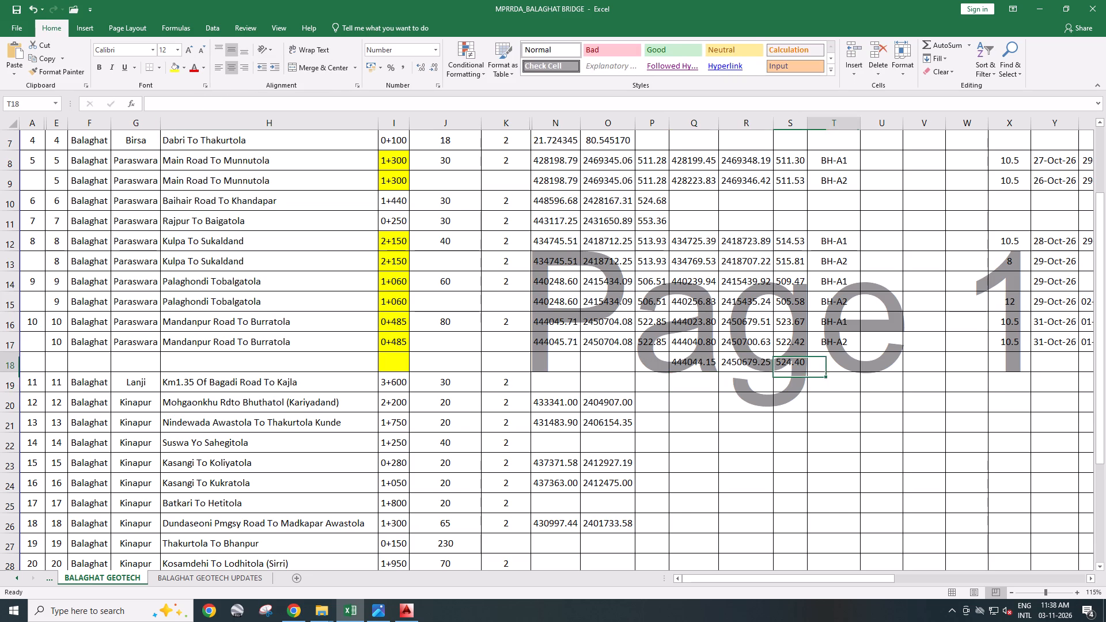
type("BH")
type("-P1")
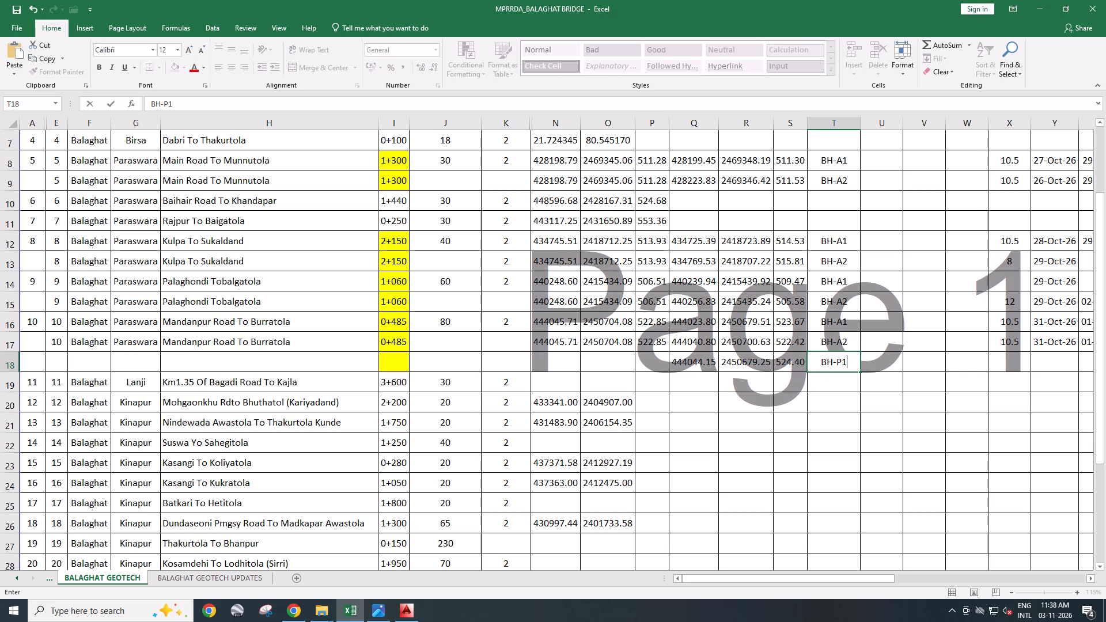
Copy the bridge center coordinates from N17:P17 into row 18 and save the workbook.
left_click_drag(561, 347, 654, 340)
key("ctrl+c")
left_click(573, 366)
key("ctrl+v")
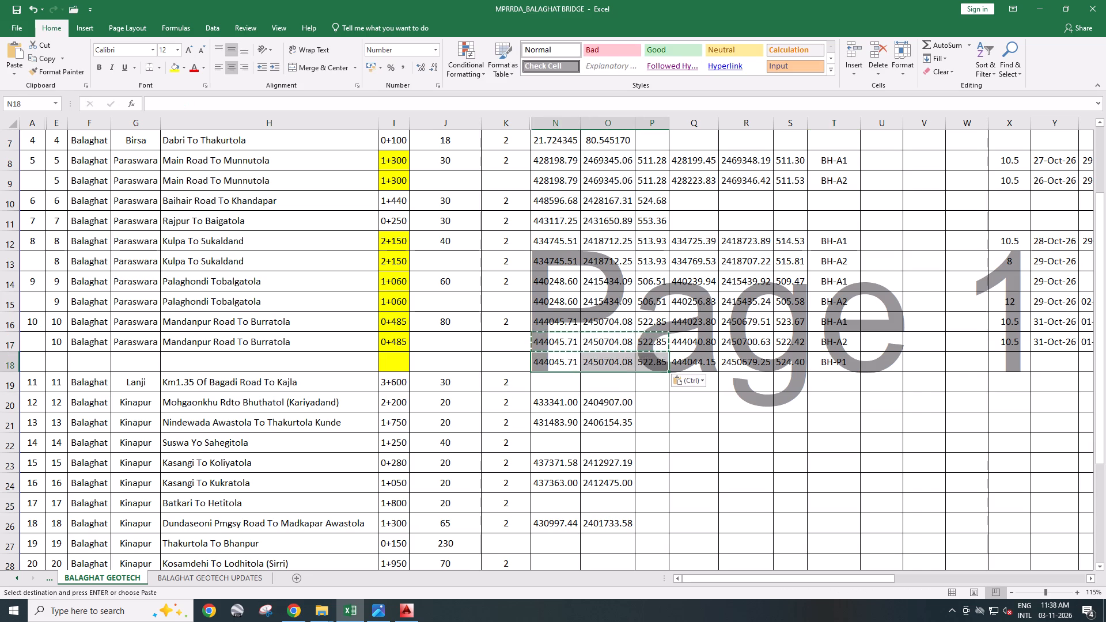
key("ctrl+s")
Copy the bridge number, district, block, road name and chainage from E17:I17 into row 18 and save the workbook.
left_click_drag(52, 340, 402, 336)
key("ctrl+c")
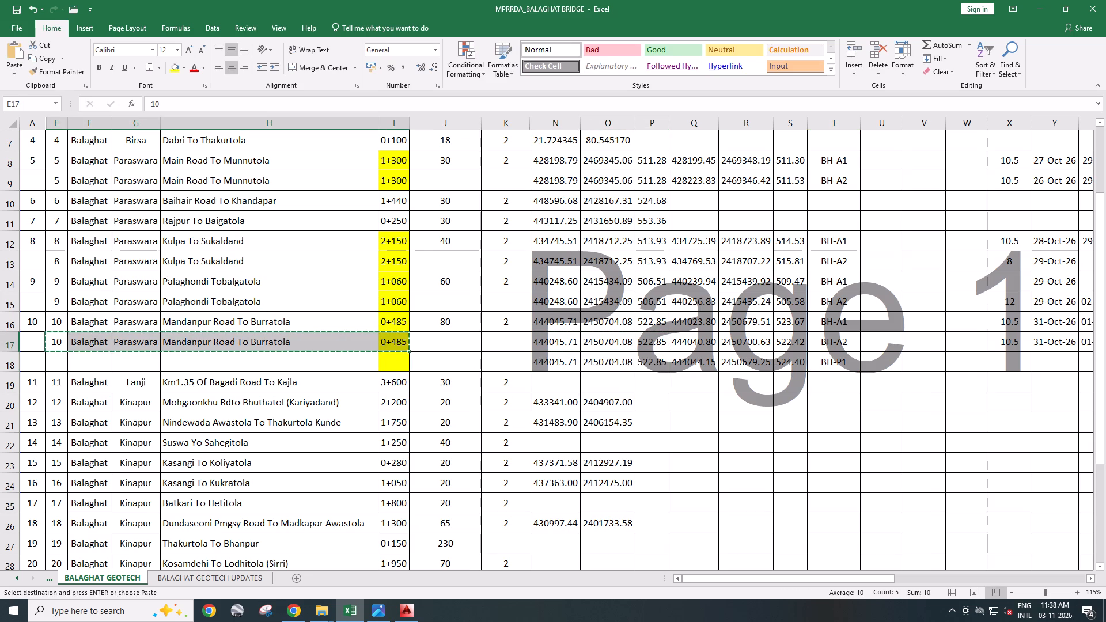
left_click(59, 363)
key("ctrl+v")
key("ctrl+s")
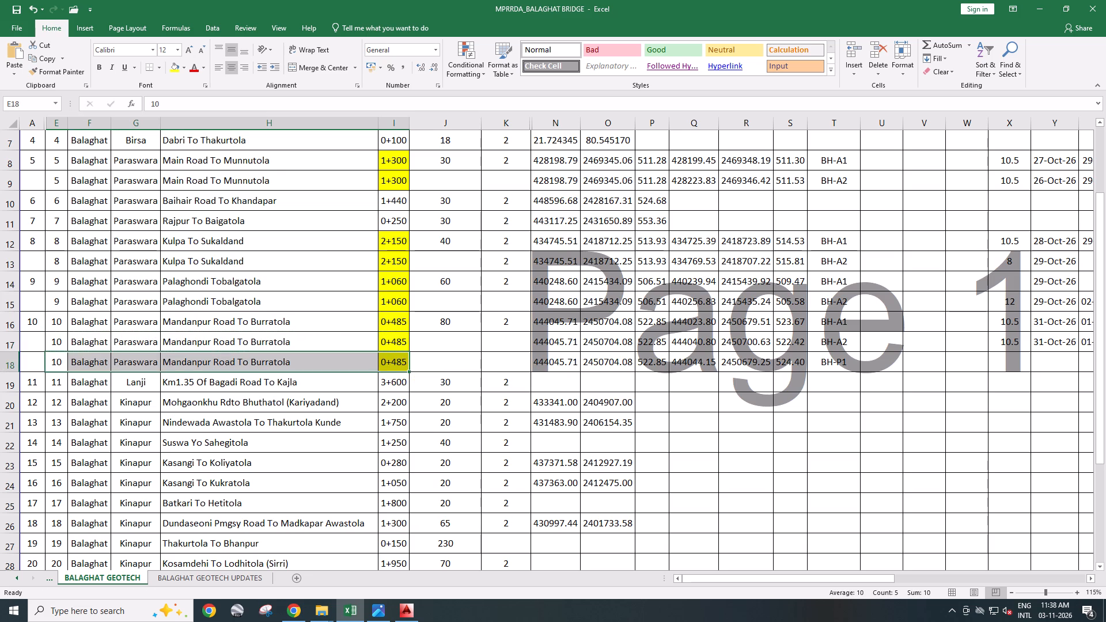
key("ctrl+s")
left_click(229, 403)
scroll(394, 418, "up", 2)
scroll(395, 418, "down", 2)
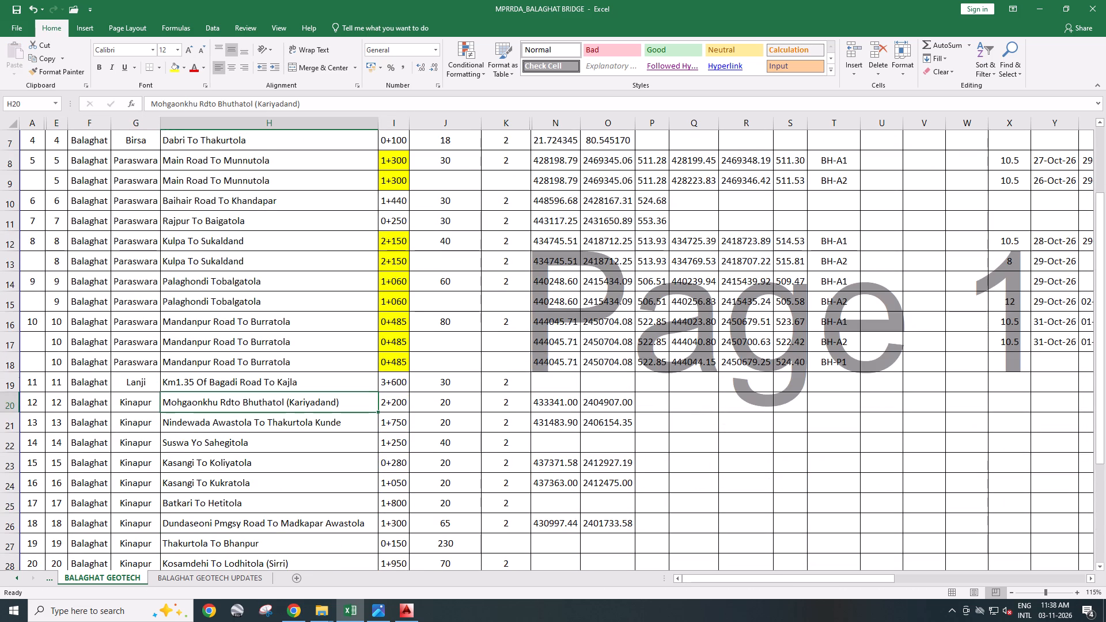
Enter 02-NOV-2026 as the start date for BH-P1 in row 18.
left_click(1037, 364)
type("02-")
type("NOV")
type("-2026")
Copy the YES entry from AC17 into AC18 for BH-P1 and save the workbook.
key("Right")
key("Right")
key("Right")
key("Right")
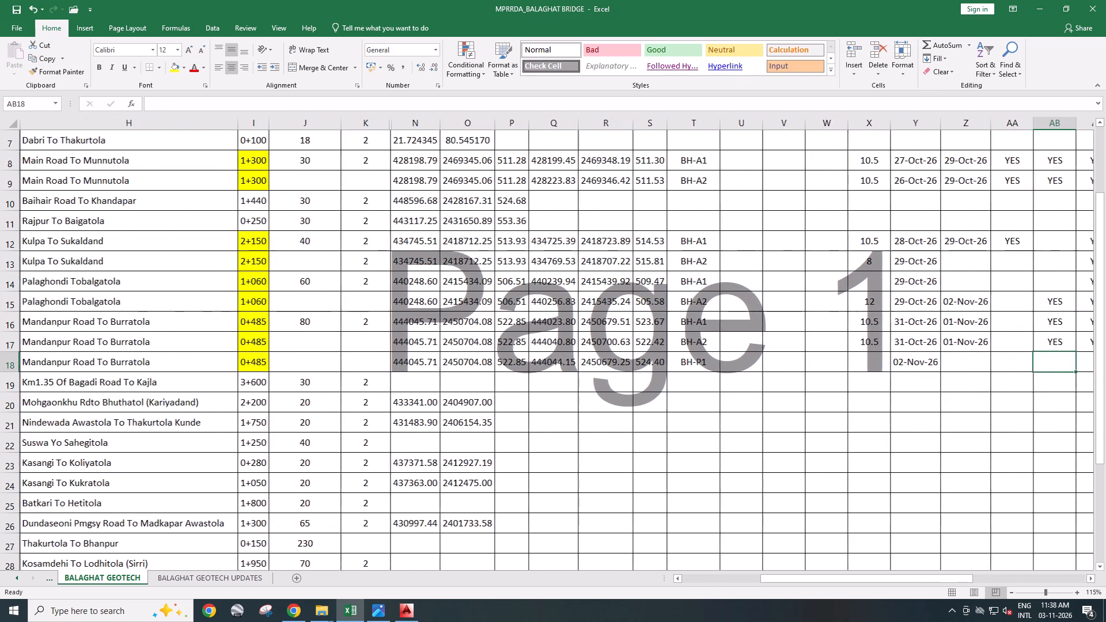
key("Left")
key("Right")
key("Up")
key("ctrl+c")
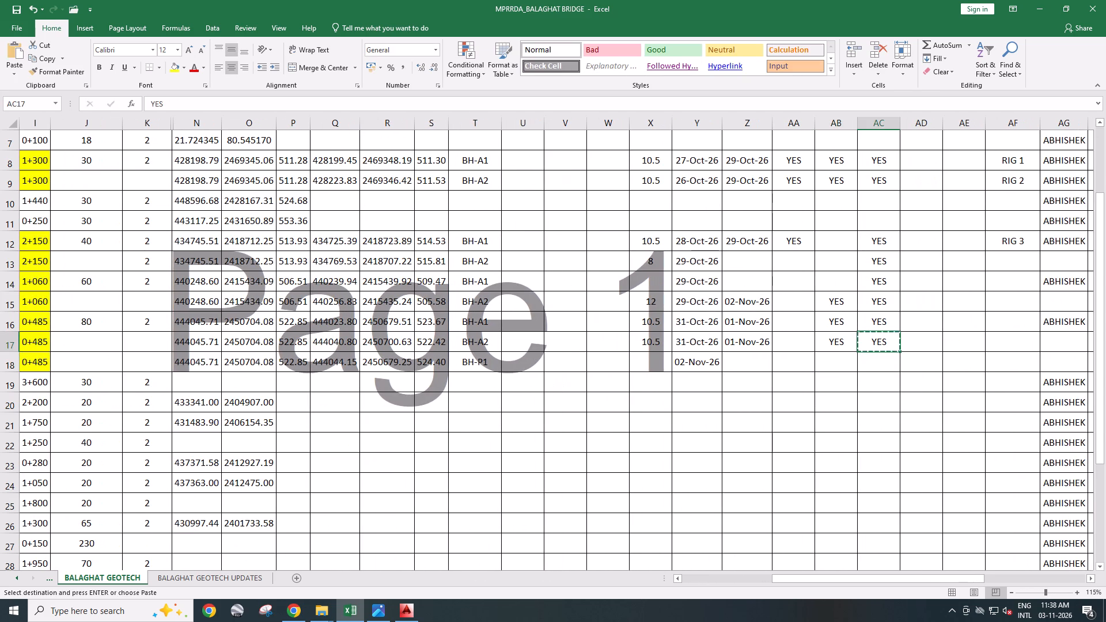
key("Down")
key("ctrl+v")
key("ctrl+s")
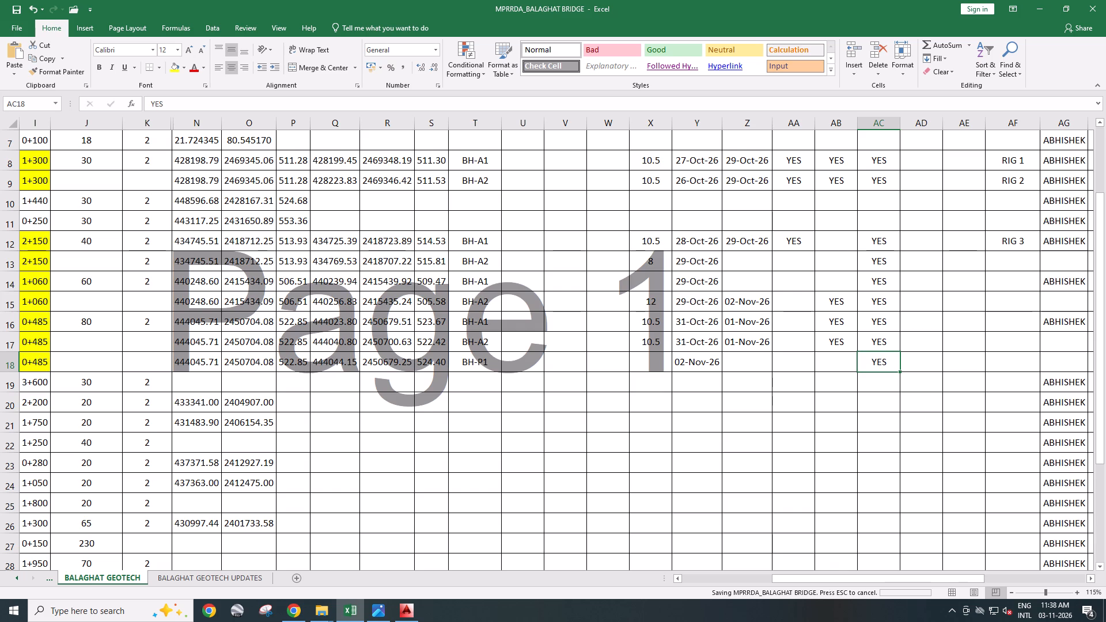
key("ctrl+s")
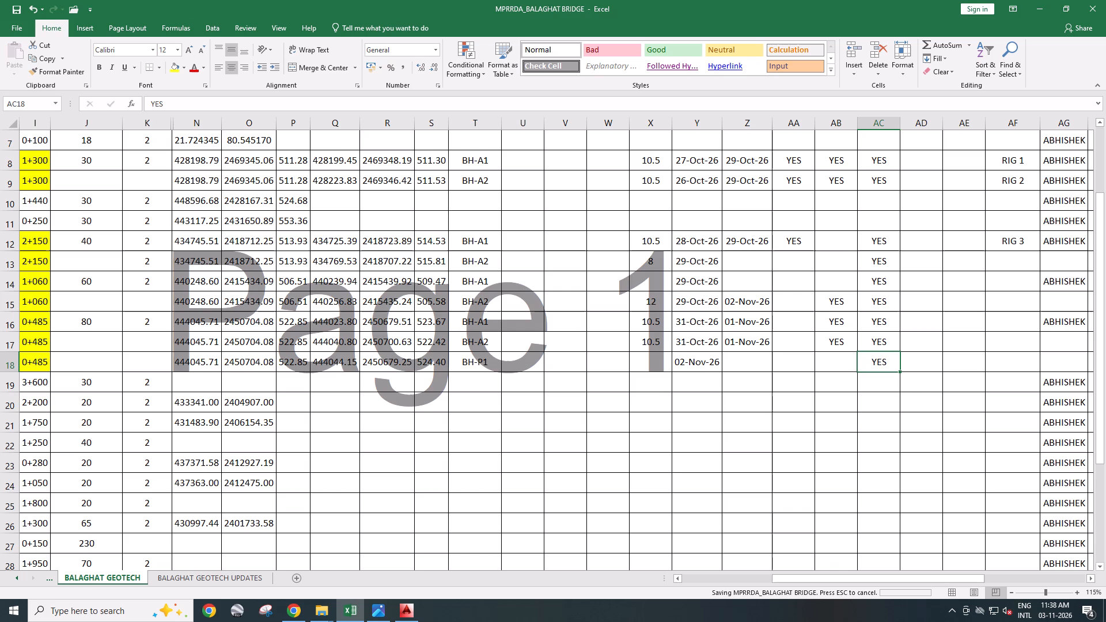
Fill the name in AG12 down through AG20 and save the workbook.
left_click_drag(866, 578, 906, 578)
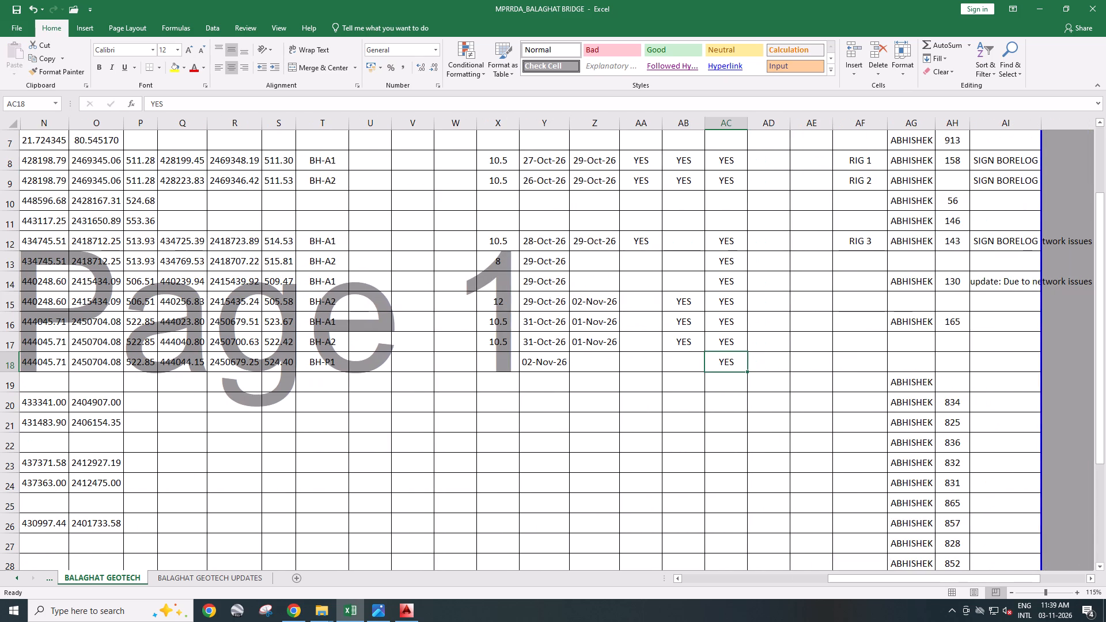
left_click(905, 241)
left_click_drag(935, 249, 945, 409)
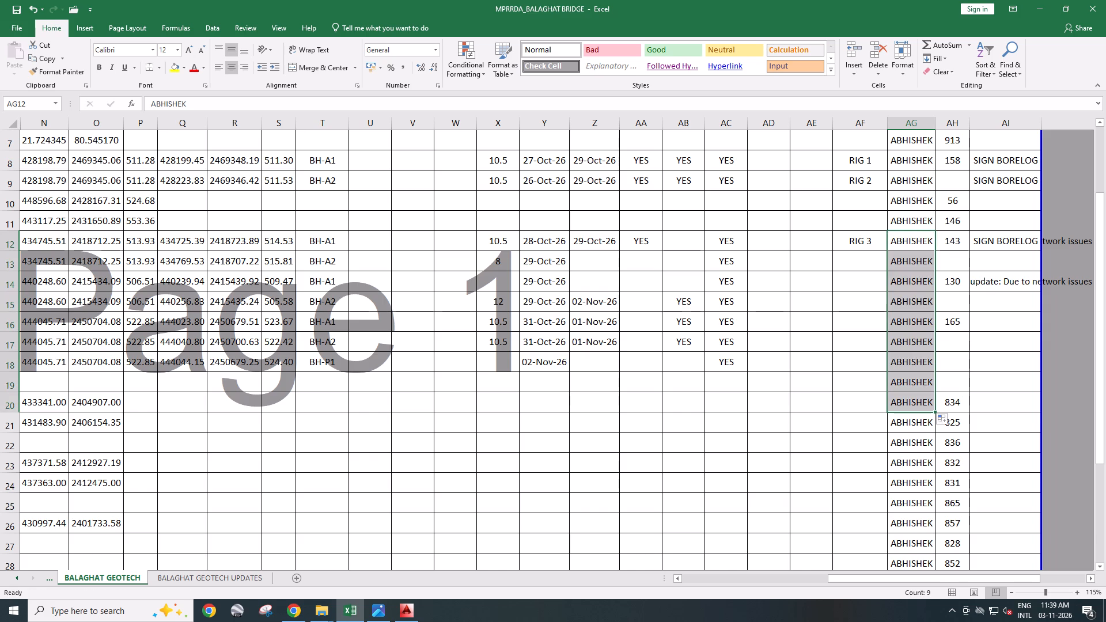
key("ctrl+s")
Renumber the S.No column consecutively from 1 to 25 for rows 4 to 28 and save the workbook.
left_click_drag(952, 579, 809, 580)
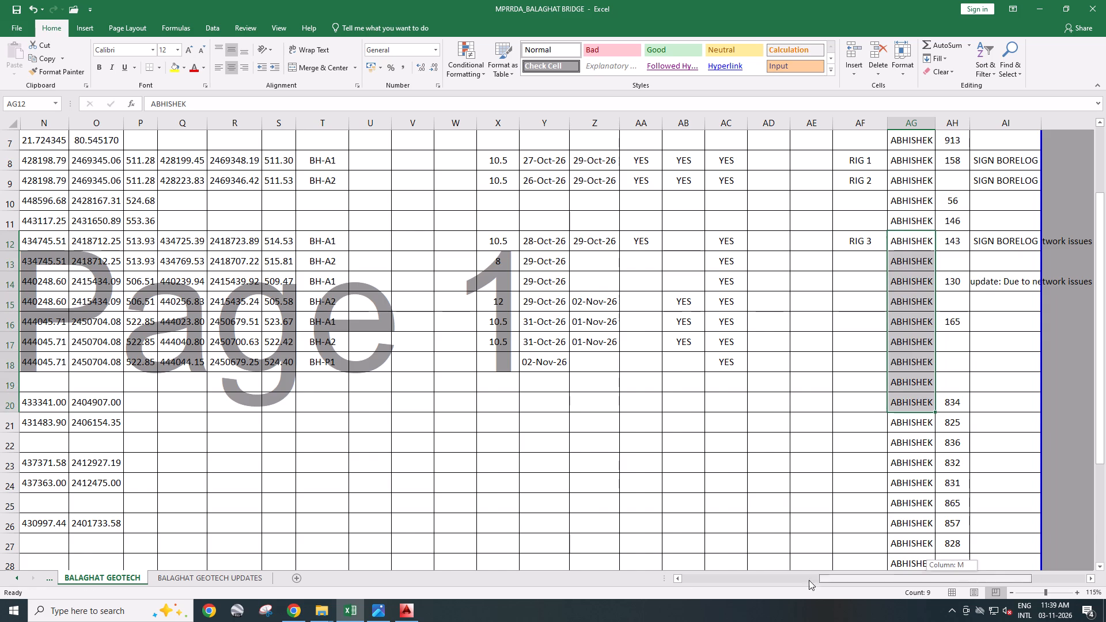
left_click_drag(809, 580, 339, 534)
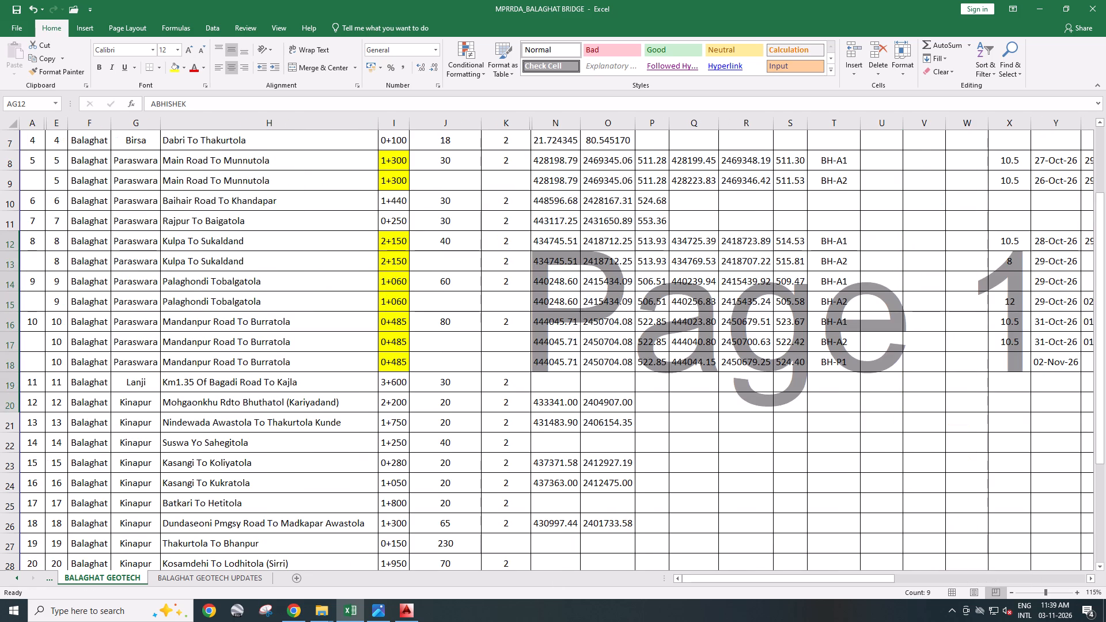
scroll(31, 198, "up", 4)
scroll(40, 205, "down", 1)
scroll(40, 205, "up", 1)
left_click_drag(39, 256, 41, 280)
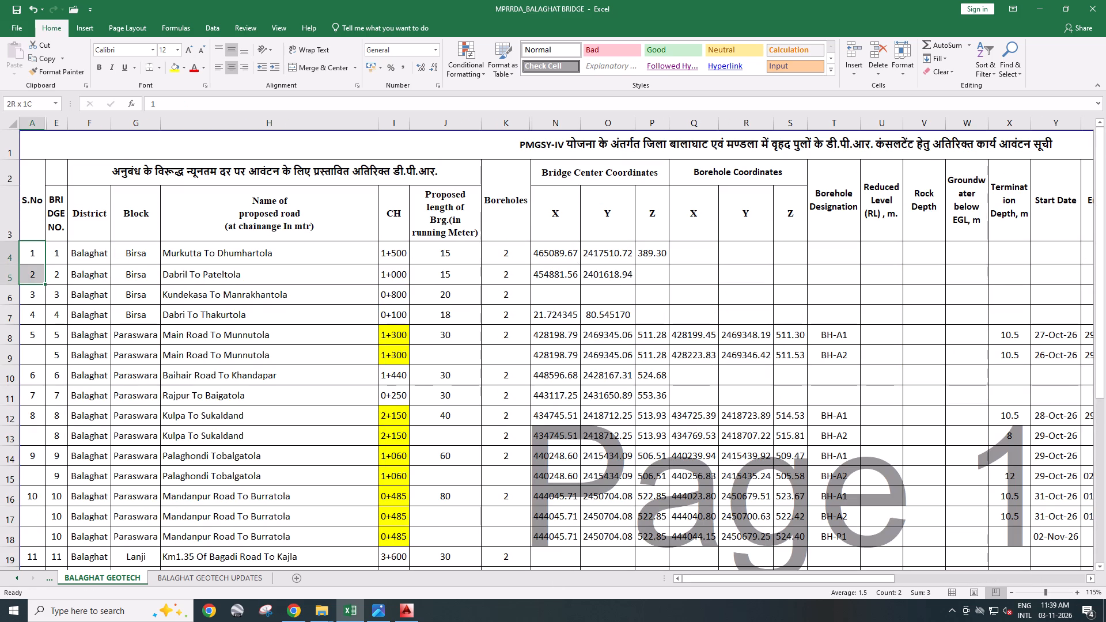
double_click(46, 283)
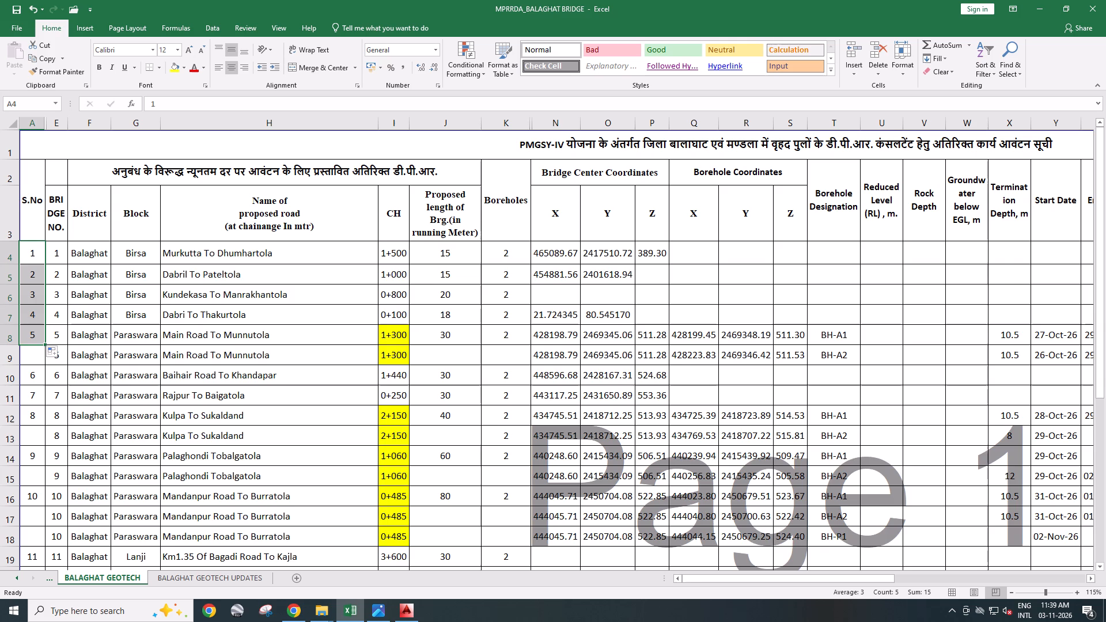
double_click(47, 345)
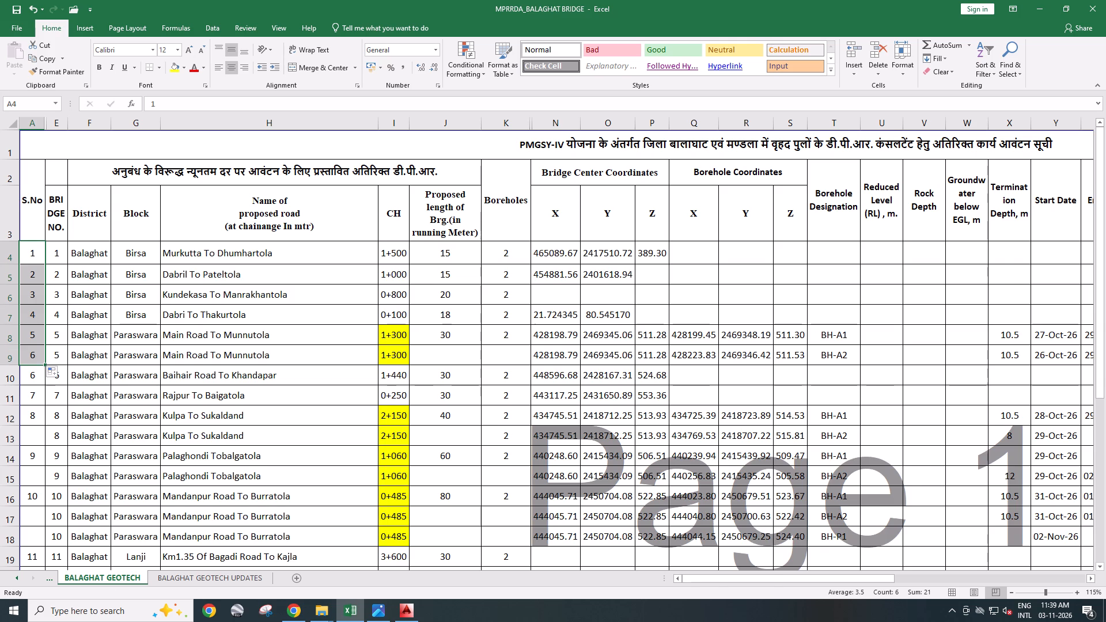
left_click_drag(46, 365, 38, 532)
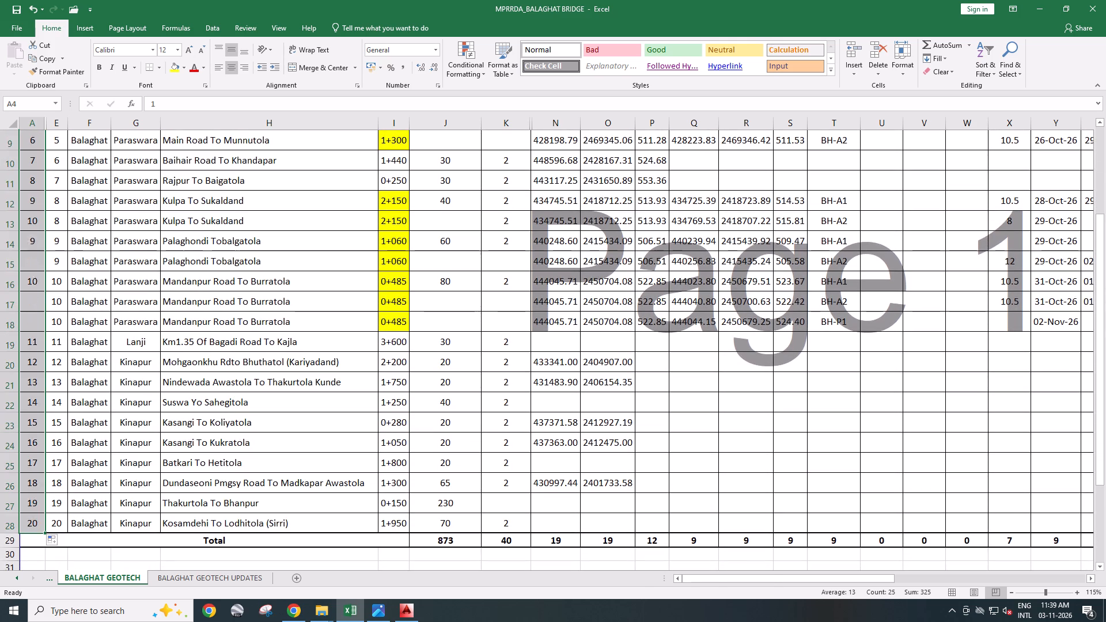
key("ctrl+s")
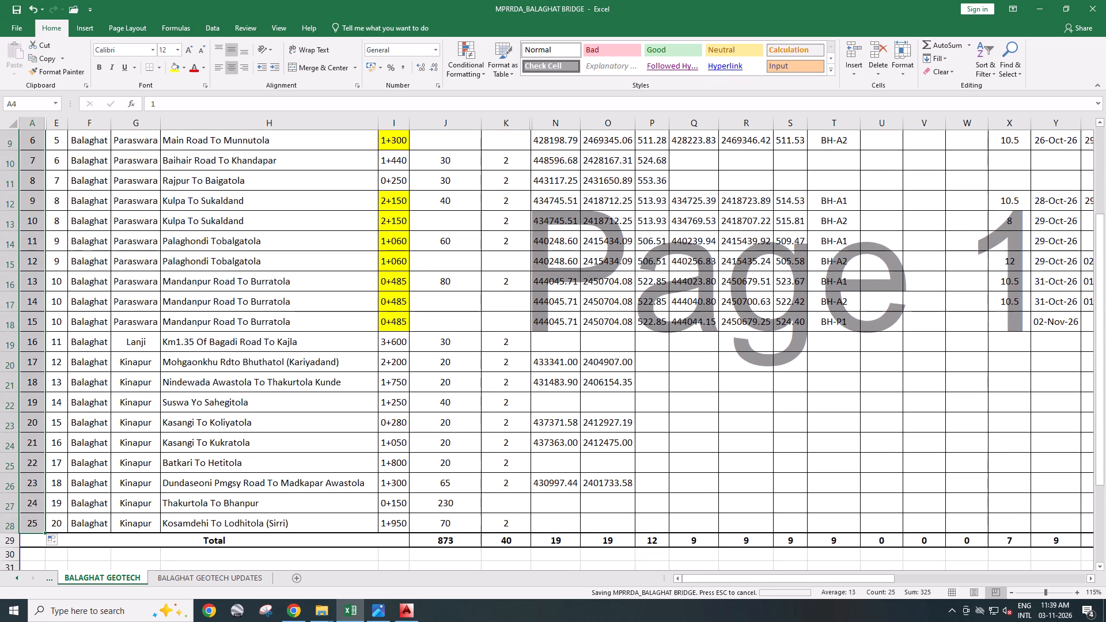
key("ctrl+s")
Compare the bridge center coordinates in the BALAGHAT GEOTECH sheet with those in the BALAGHAT TOPO sheet.
scroll(566, 453, "up", 1)
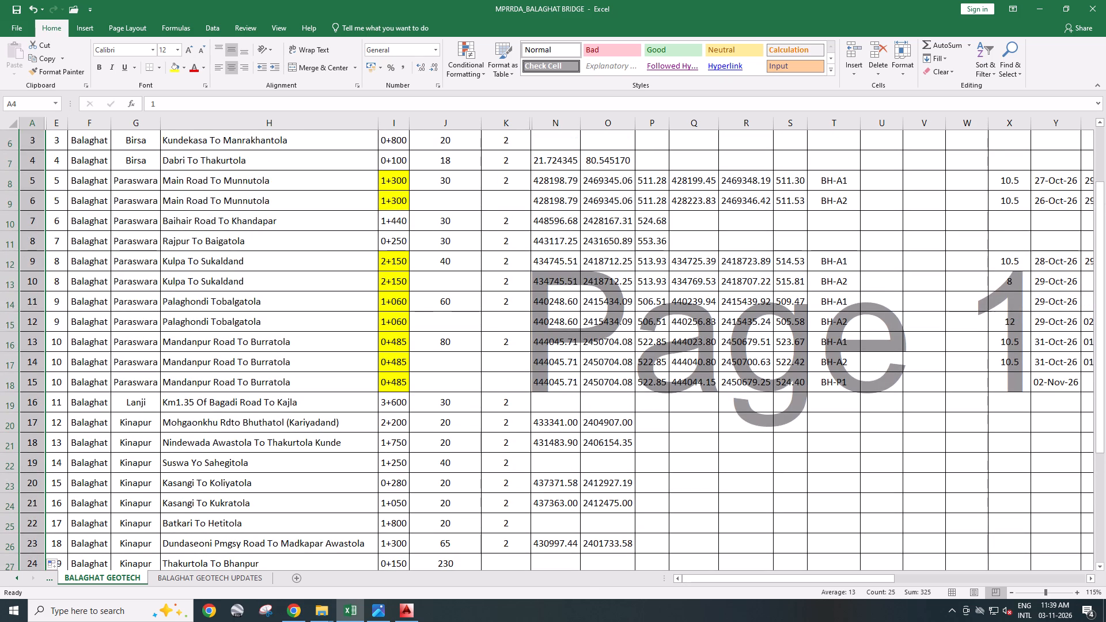
scroll(569, 456, "up", 1)
scroll(569, 456, "down", 3)
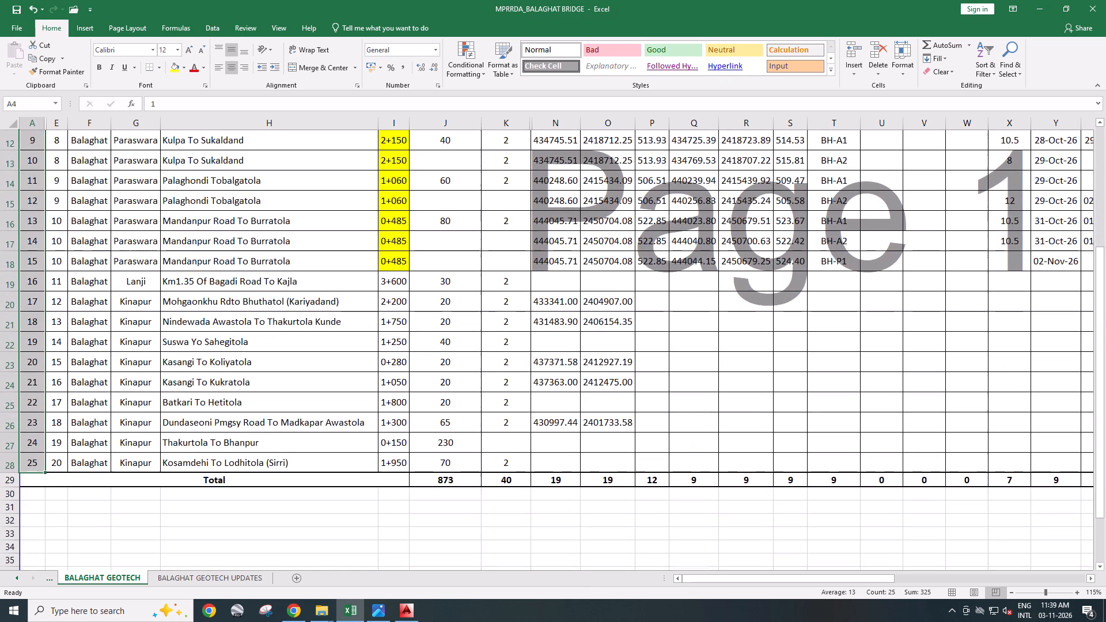
scroll(569, 456, "up", 3)
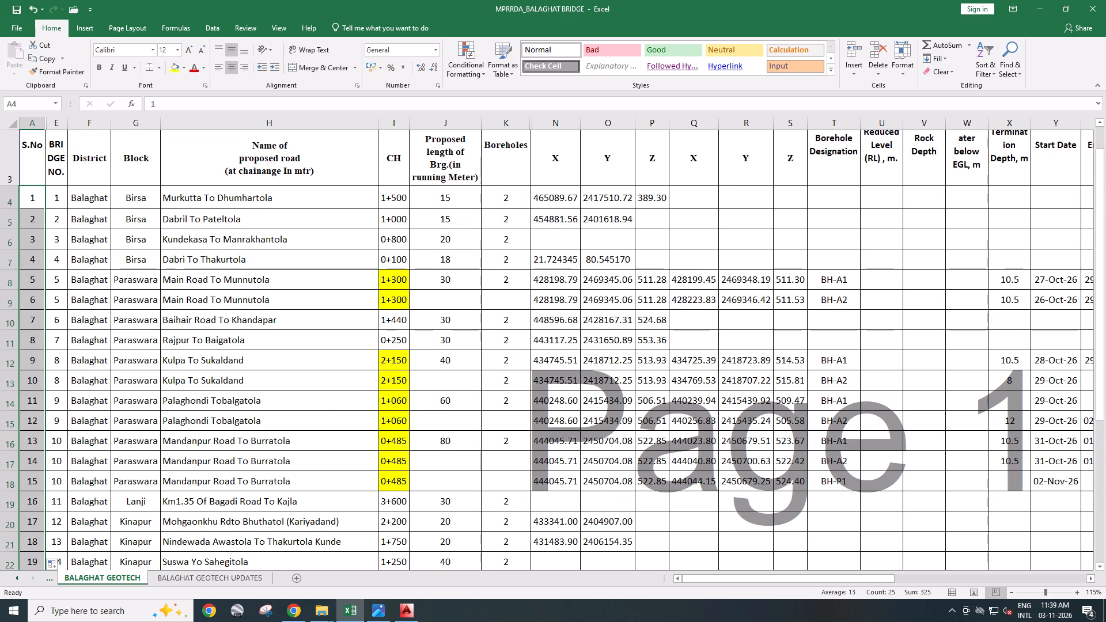
double_click(14, 578)
left_click(94, 577)
scroll(643, 340, "up", 8)
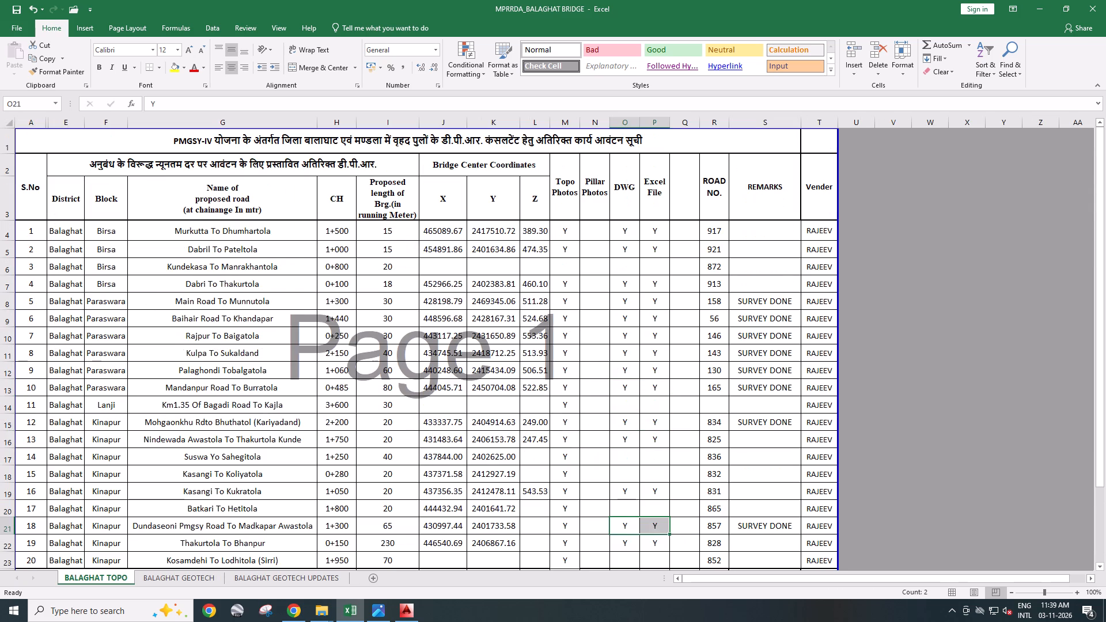
scroll(618, 348, "up", 3)
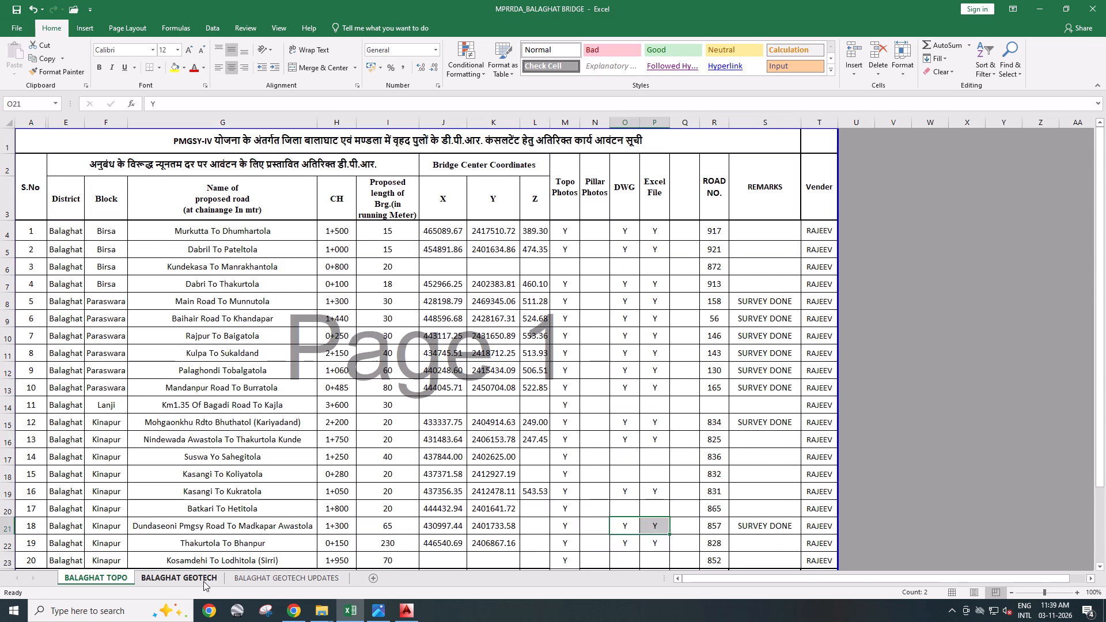
left_click(203, 581)
scroll(522, 351, "up", 1)
Copy Dabril To Pateltola's bridge center coordinates (454891.86, 2401634.86, 474.35) from BALAGHAT TOPO into N5:P5 of BALAGHAT GEOTECH.
left_click(111, 580)
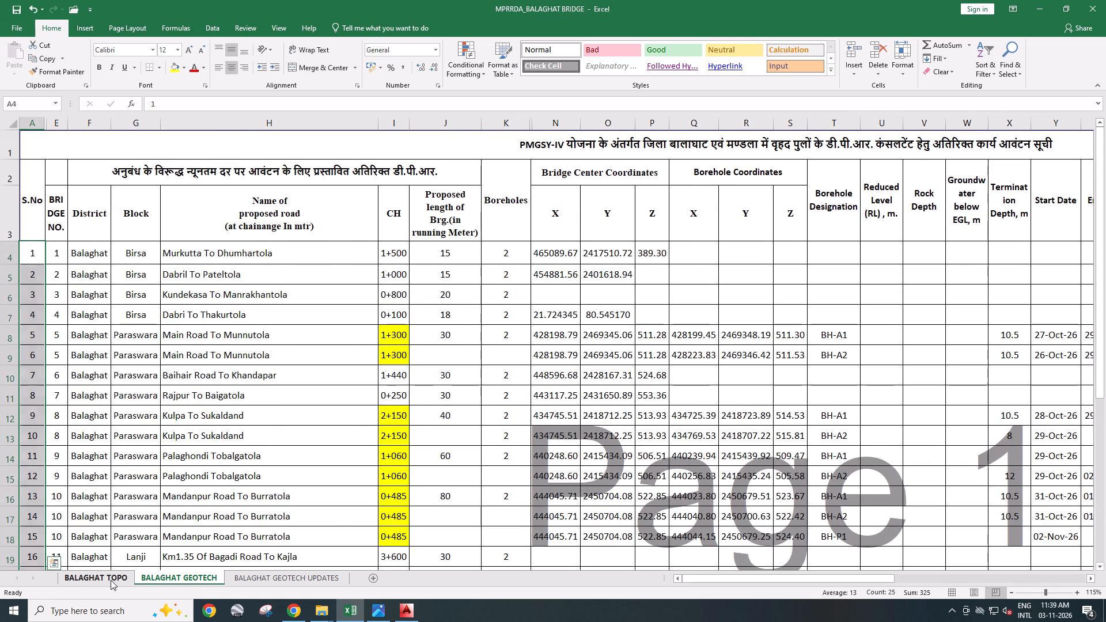
left_click_drag(452, 251, 527, 249)
key("ctrl+c")
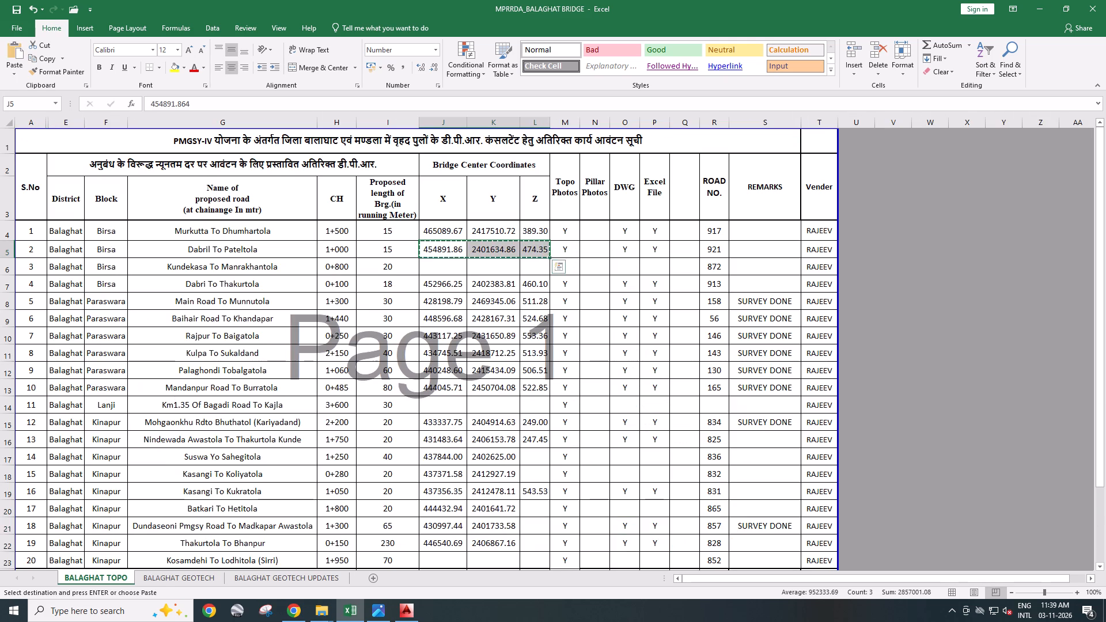
left_click(158, 578)
left_click(560, 279)
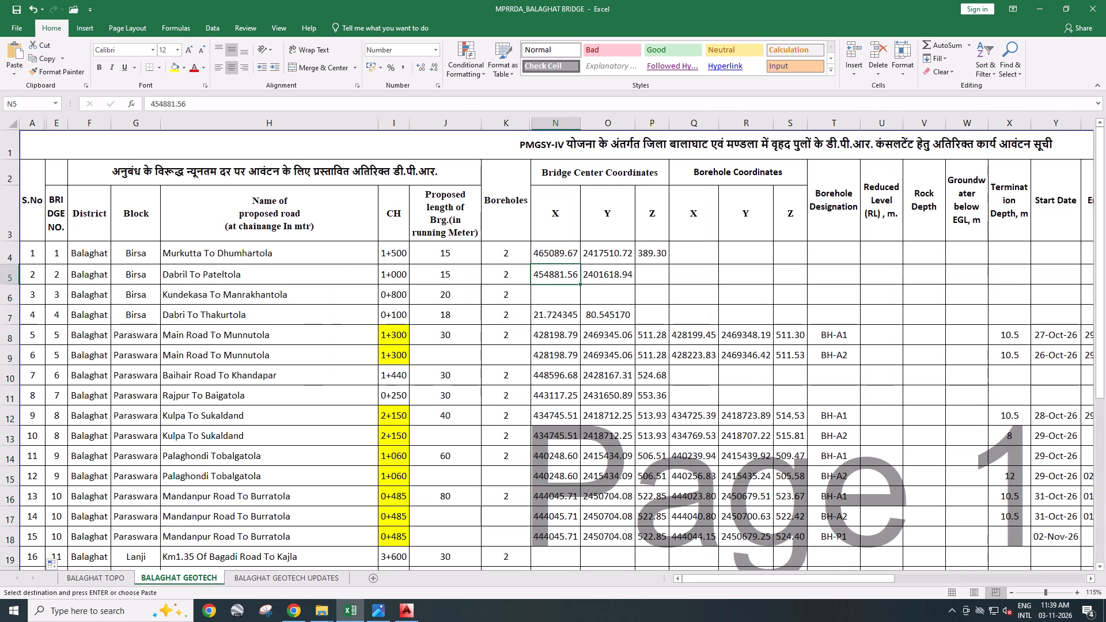
key("ctrl+v")
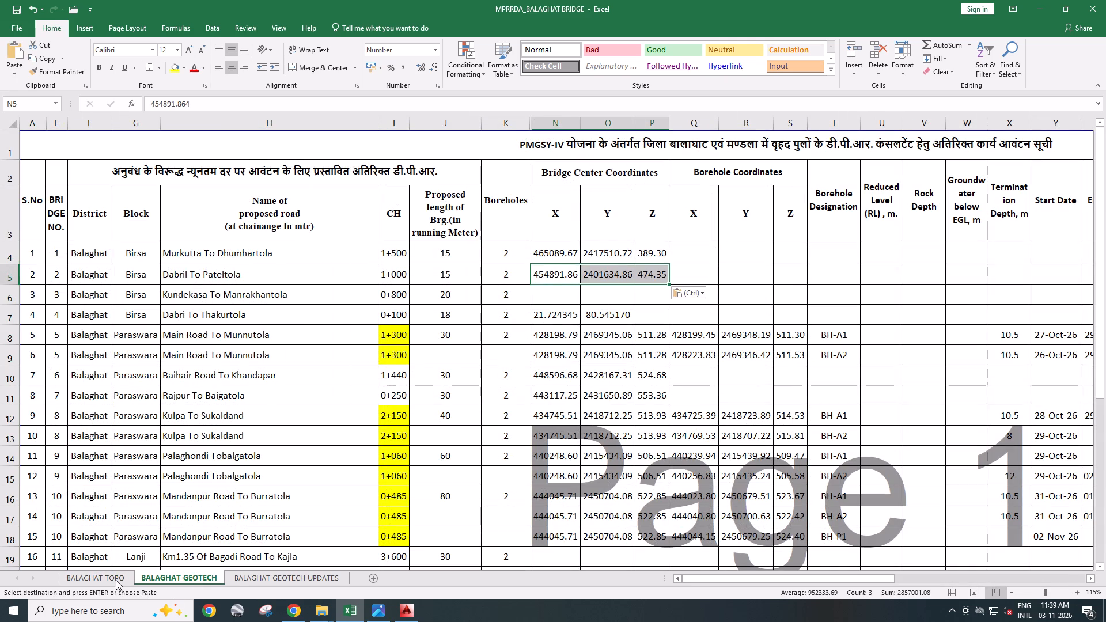
Copy Dabri To Thakurtola's bridge center coordinates (452966.25, 2402383.81, 460.10) from BALAGHAT TOPO into N7:P7 of BALAGHAT GEOTECH.
left_click(116, 579)
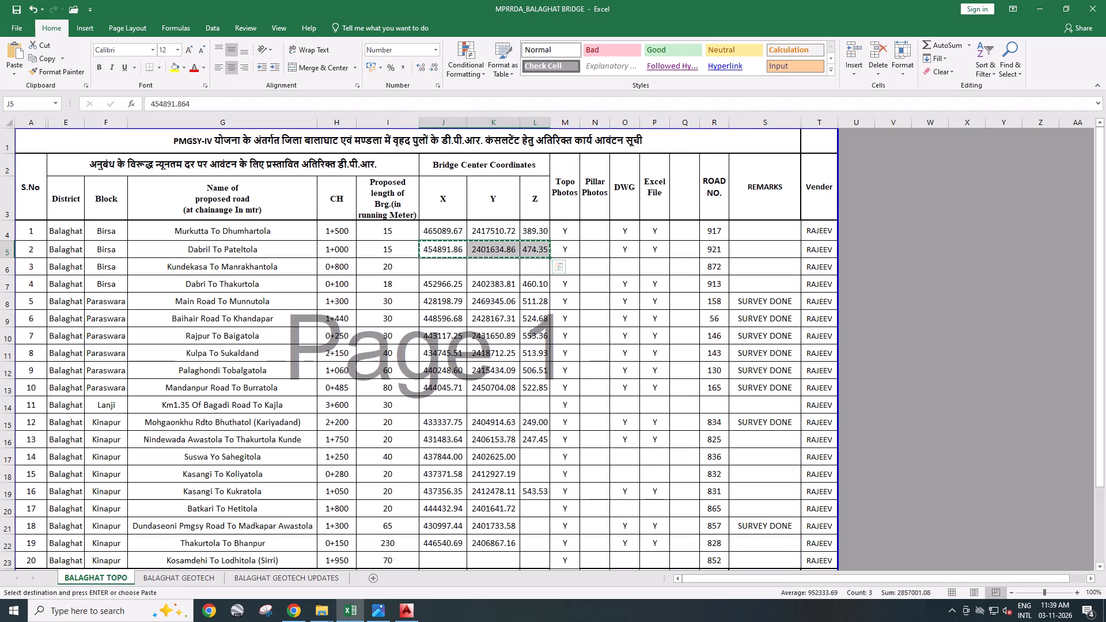
left_click_drag(443, 284, 558, 298)
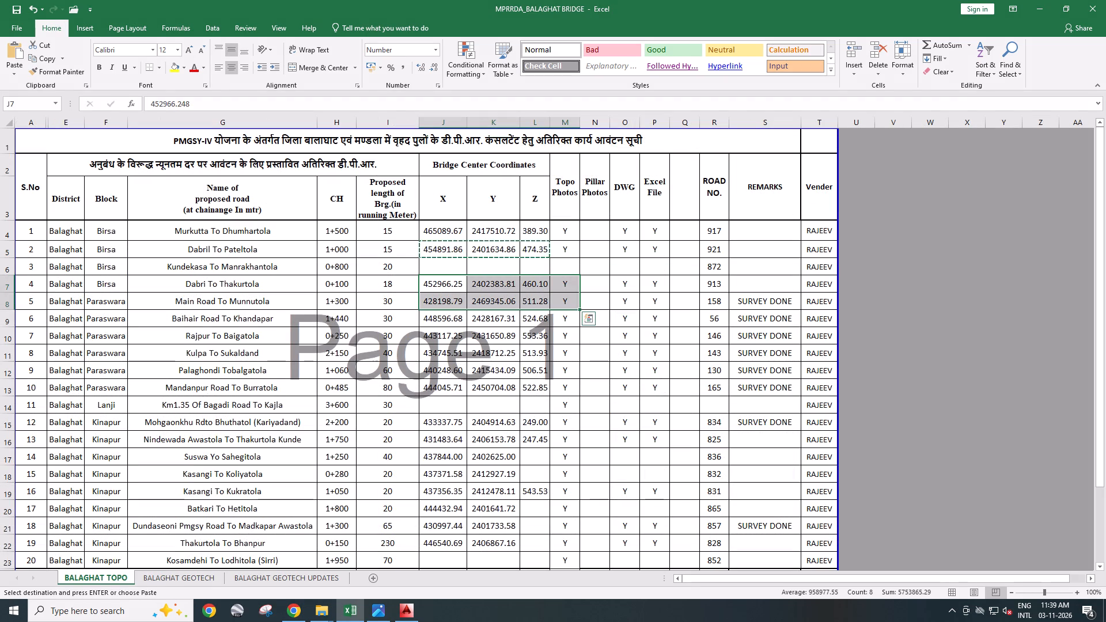
left_click(211, 575)
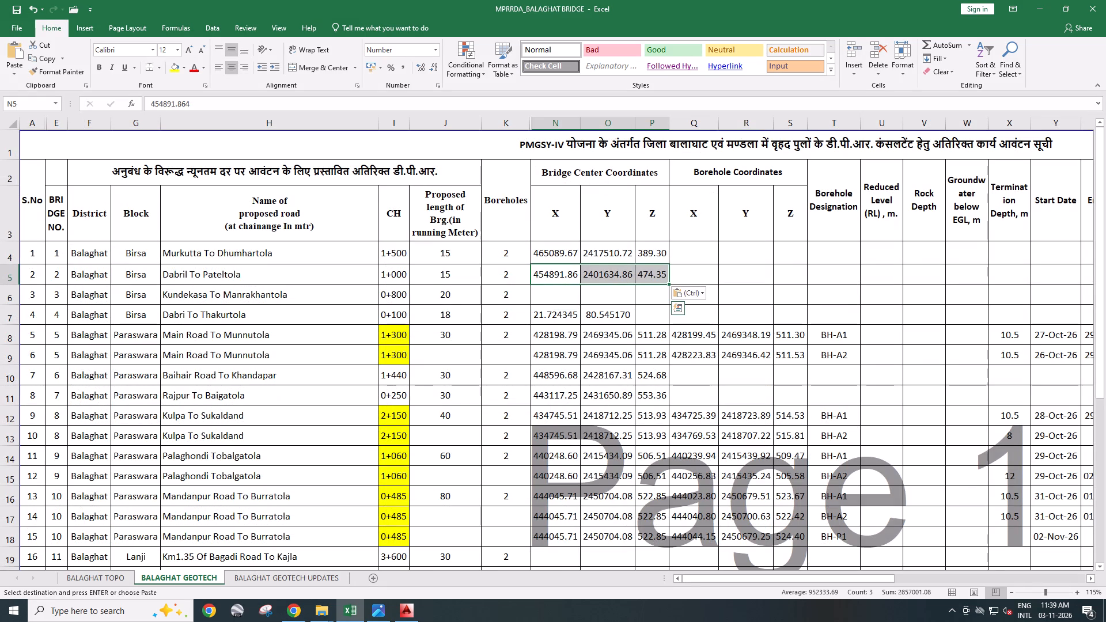
left_click(113, 580)
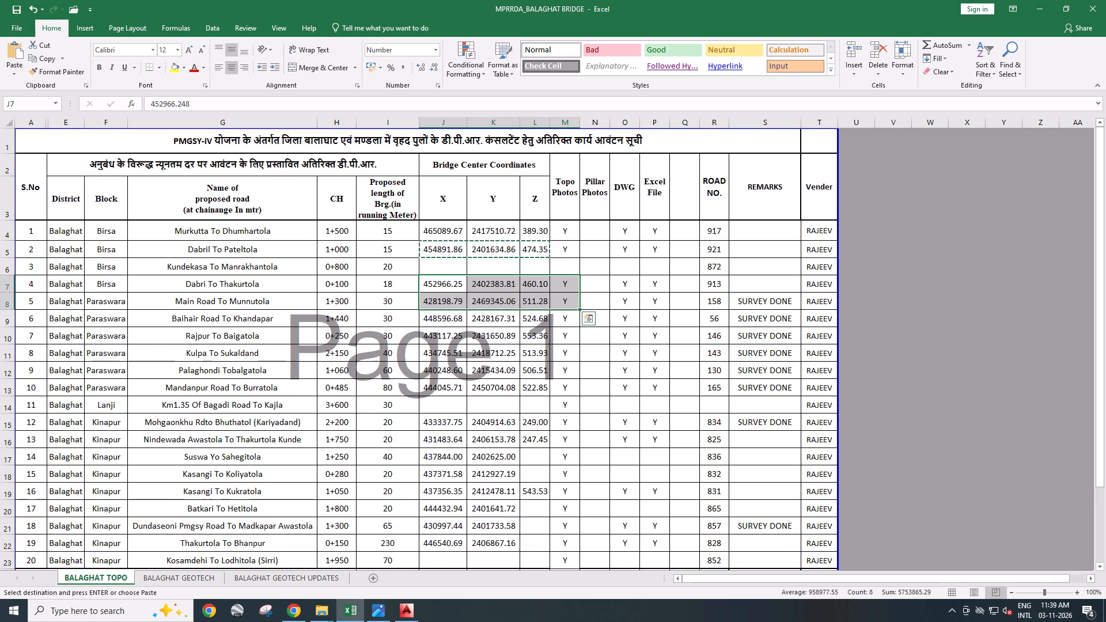
left_click(438, 308)
left_click_drag(450, 279, 535, 283)
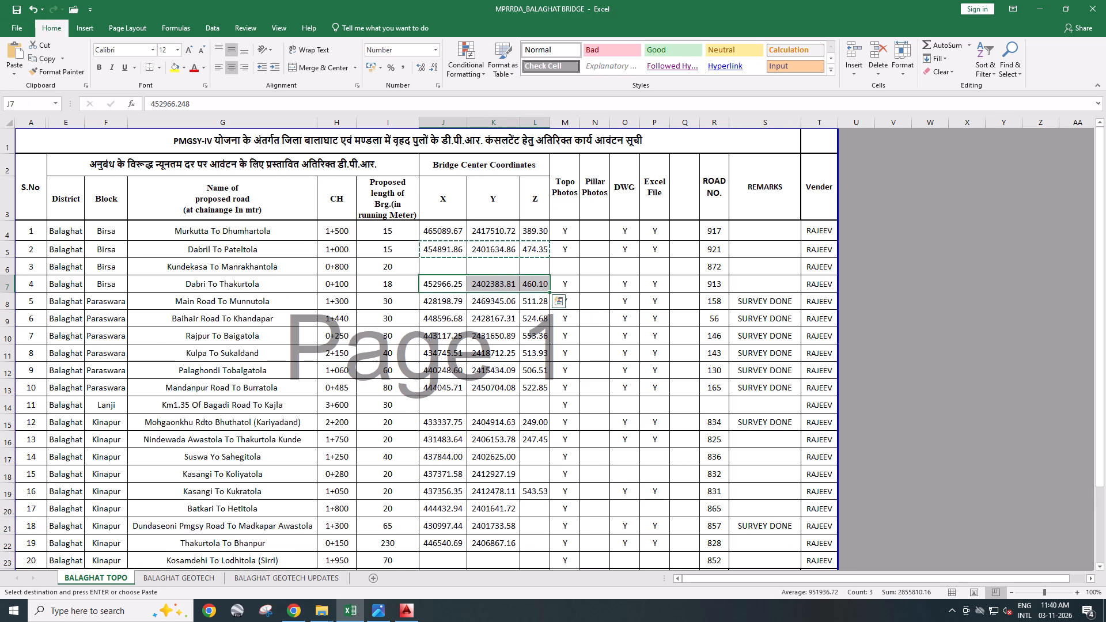
key("ctrl+c")
left_click(207, 581)
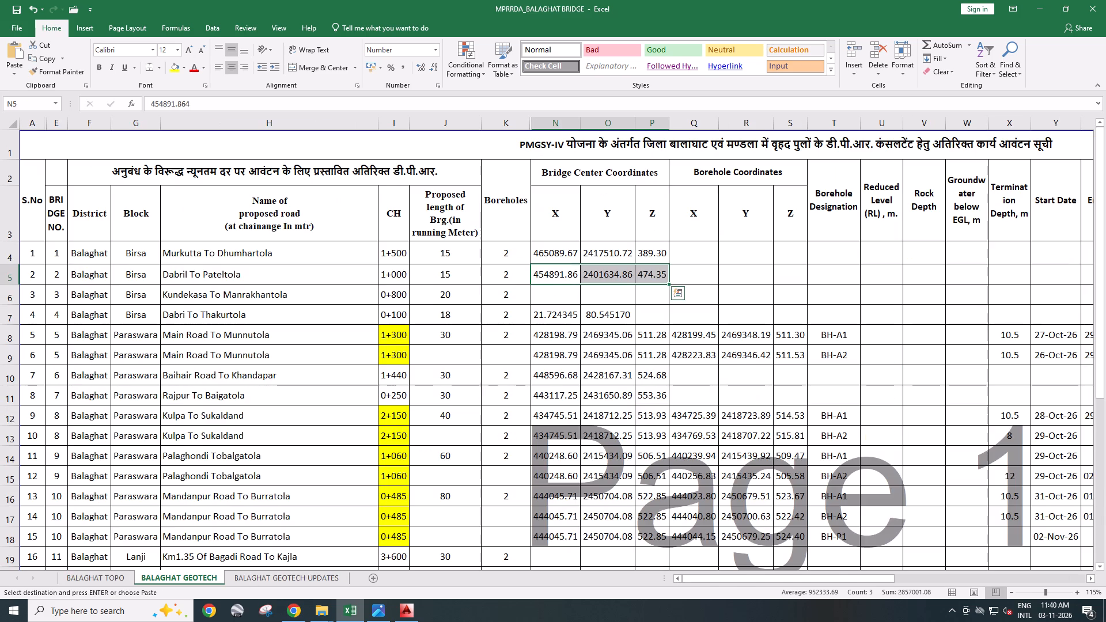
left_click(550, 297)
left_click(550, 314)
key("ctrl+v")
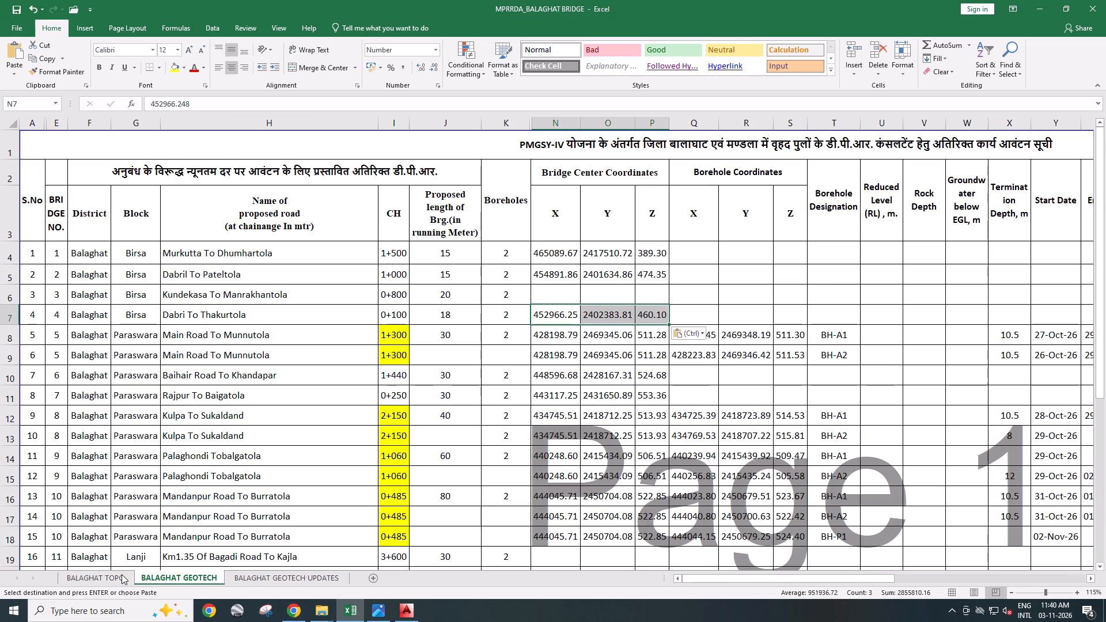
Copy the X, Y and Z bridge center coordinates of bridges 12 and 13 from BALAGHAT TOPO into N20:P21 of BALAGHAT GEOTECH.
scroll(518, 486, "down", 3)
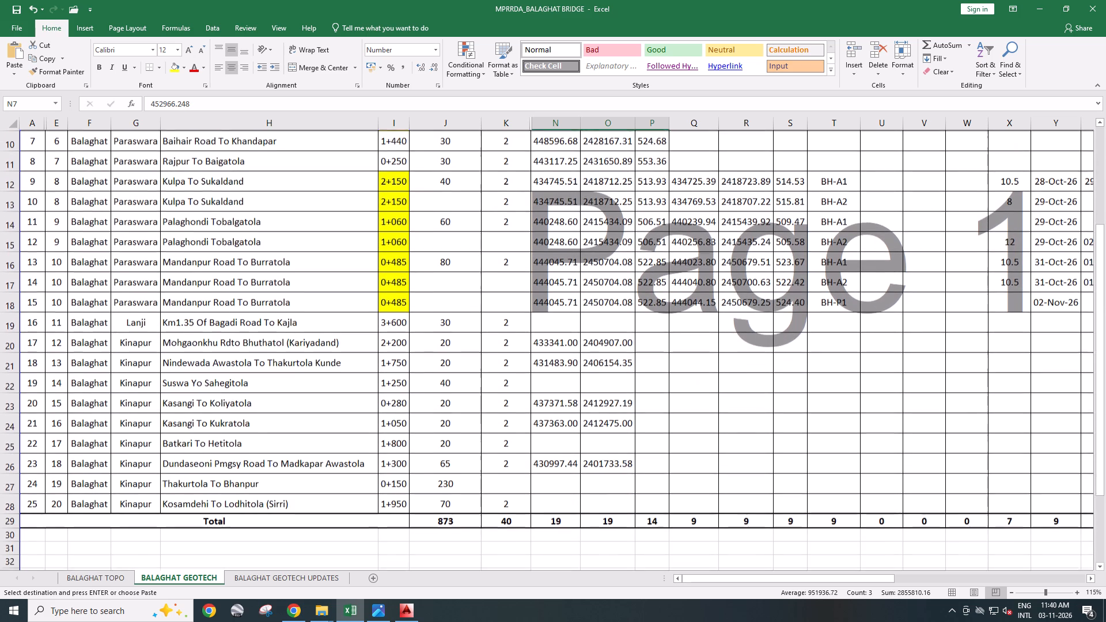
left_click(127, 578)
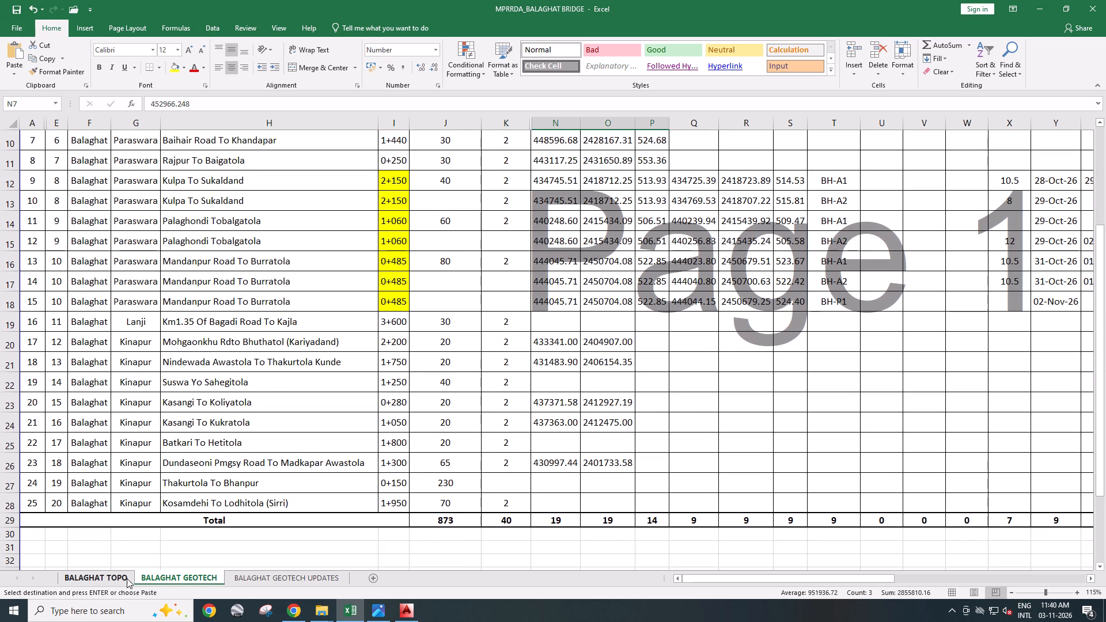
scroll(414, 359, "down", 2)
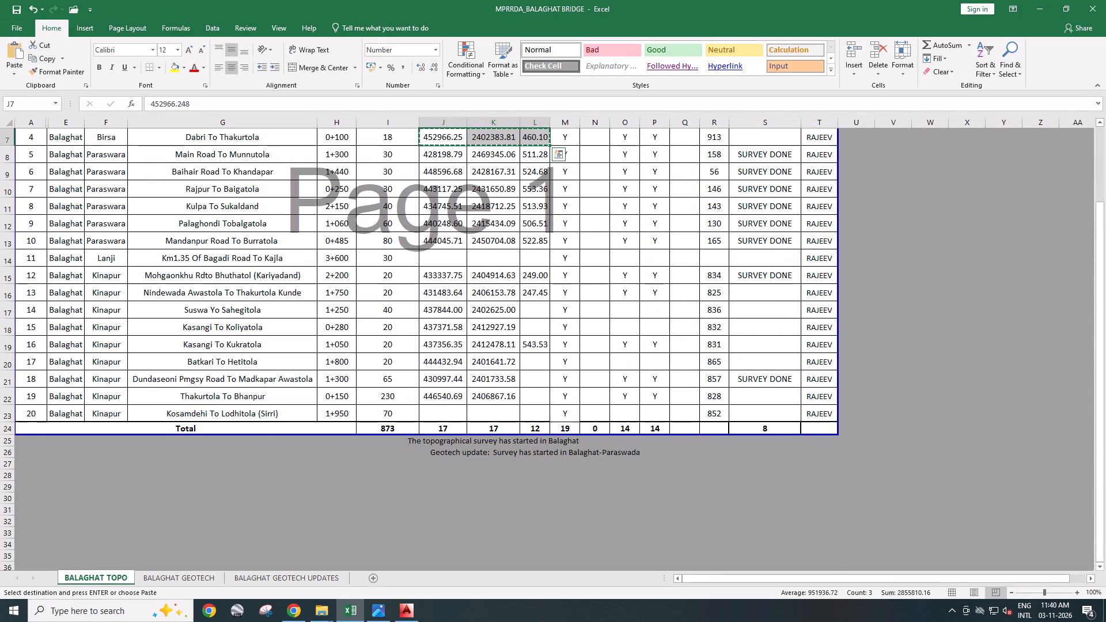
left_click(185, 571)
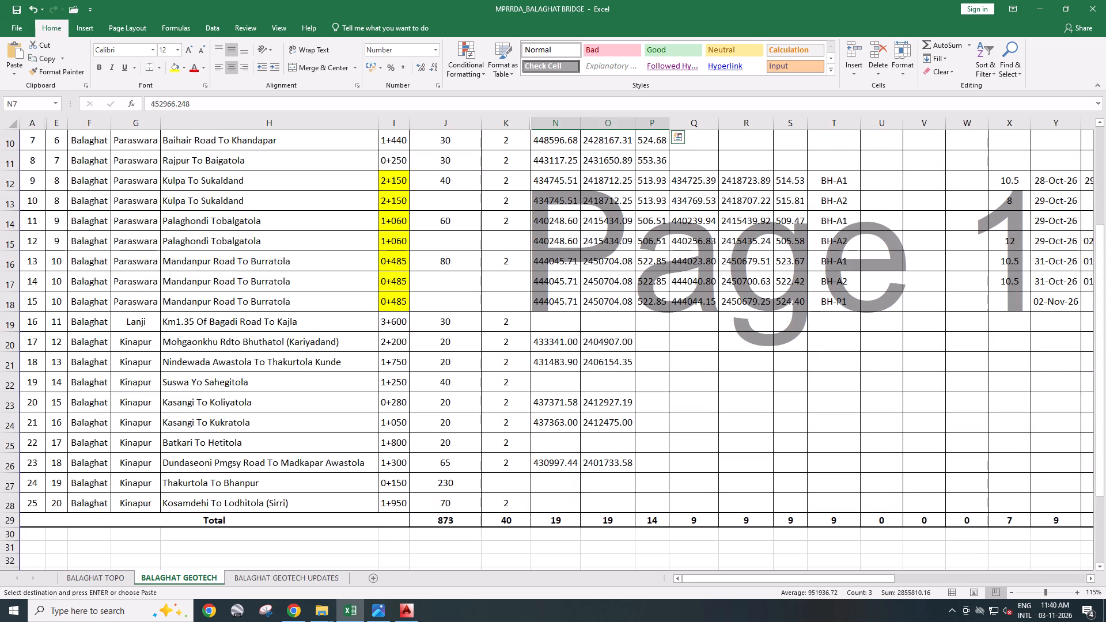
left_click(120, 580)
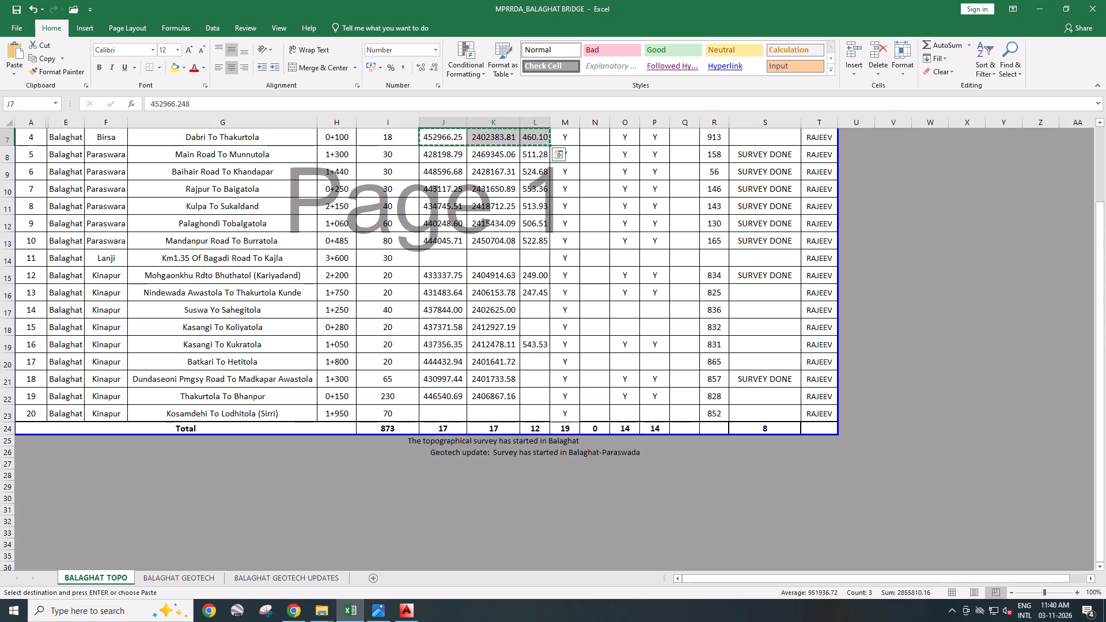
left_click_drag(443, 274, 532, 291)
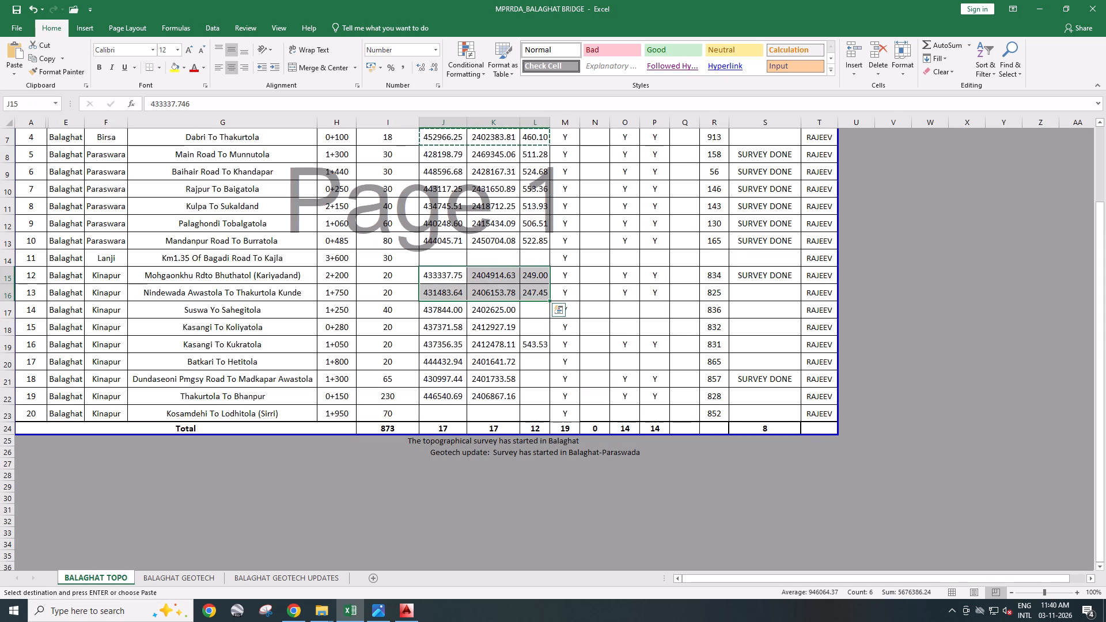
key("ctrl+c")
left_click(196, 577)
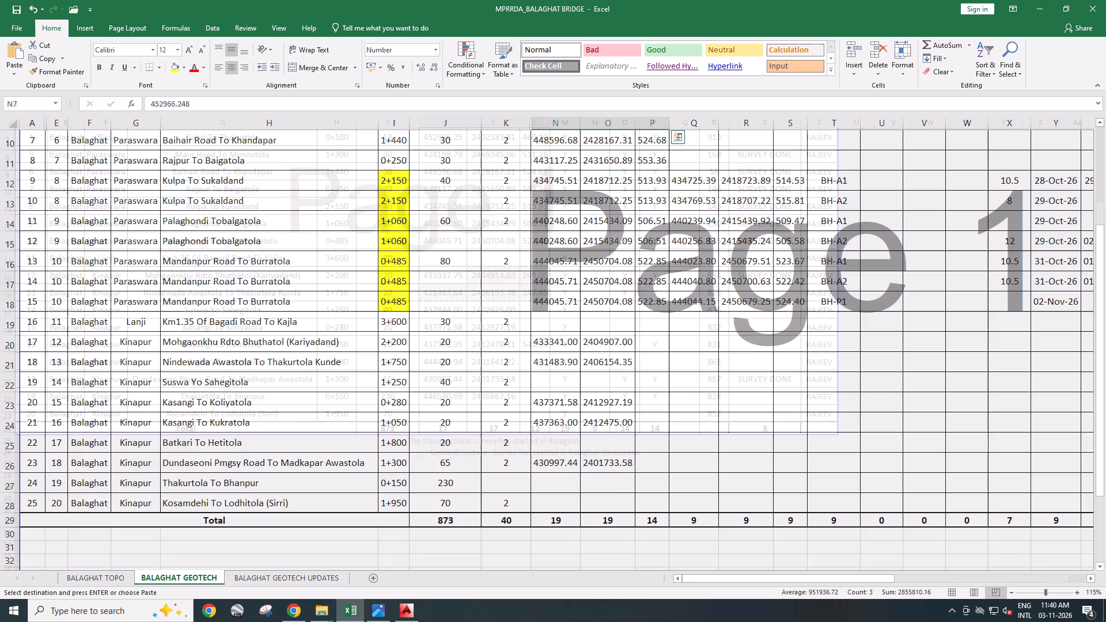
left_click(563, 343)
key("ctrl+v")
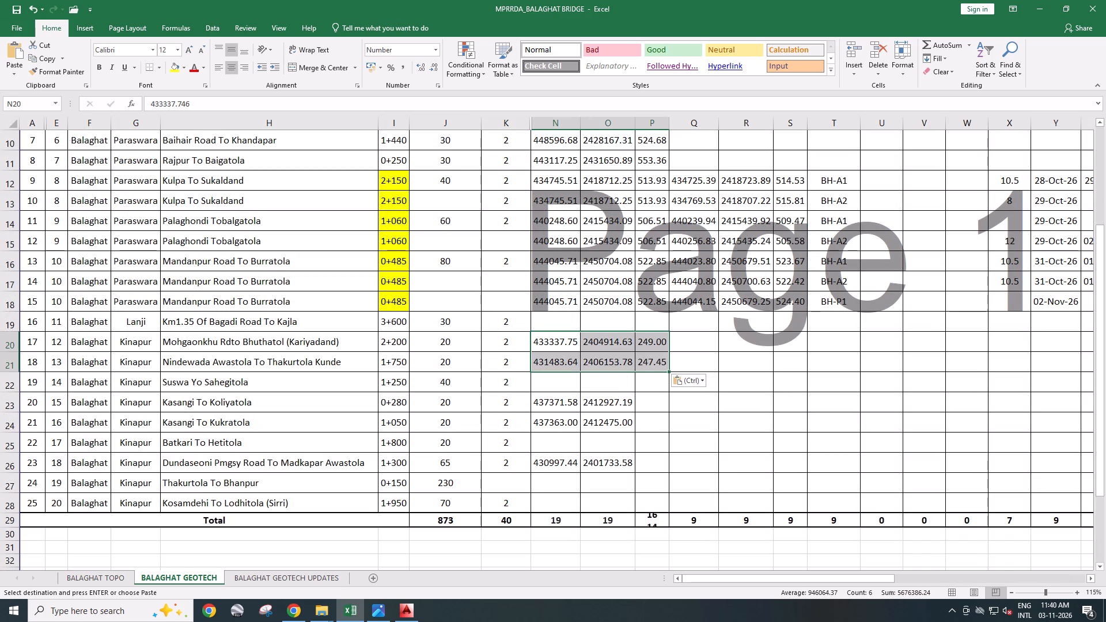
Copy Kasangi To Kukratola's coordinates (437356.35, 2412478.11, 543.53) from BALAGHAT TOPO into N24:P24 of BALAGHAT GEOTECH and save the workbook.
left_click(118, 579)
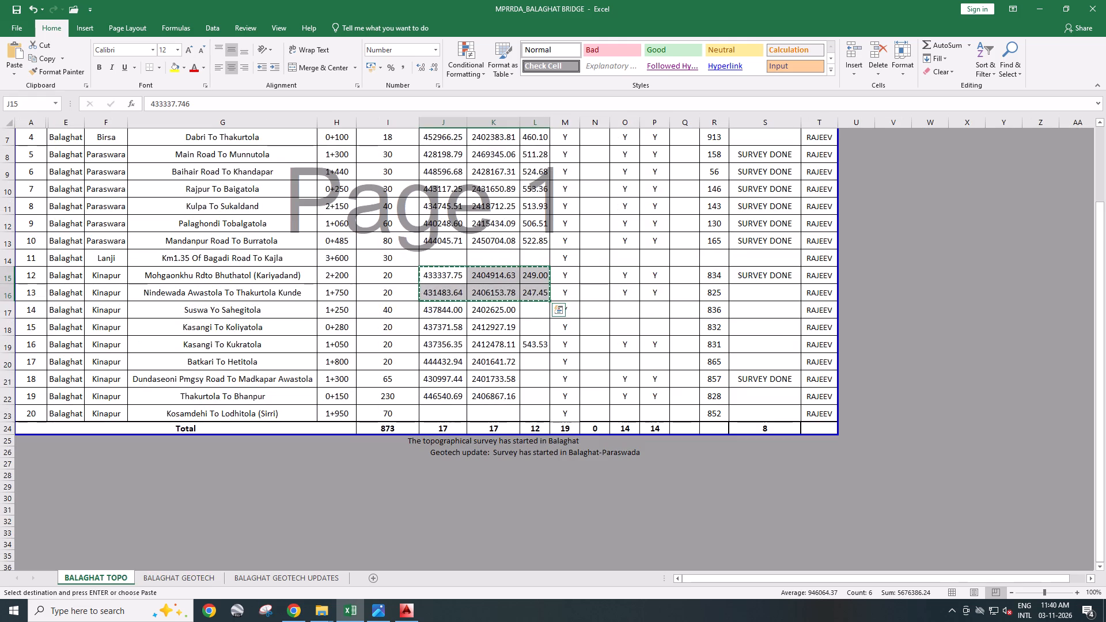
left_click_drag(445, 345, 541, 339)
key("ctrl+c")
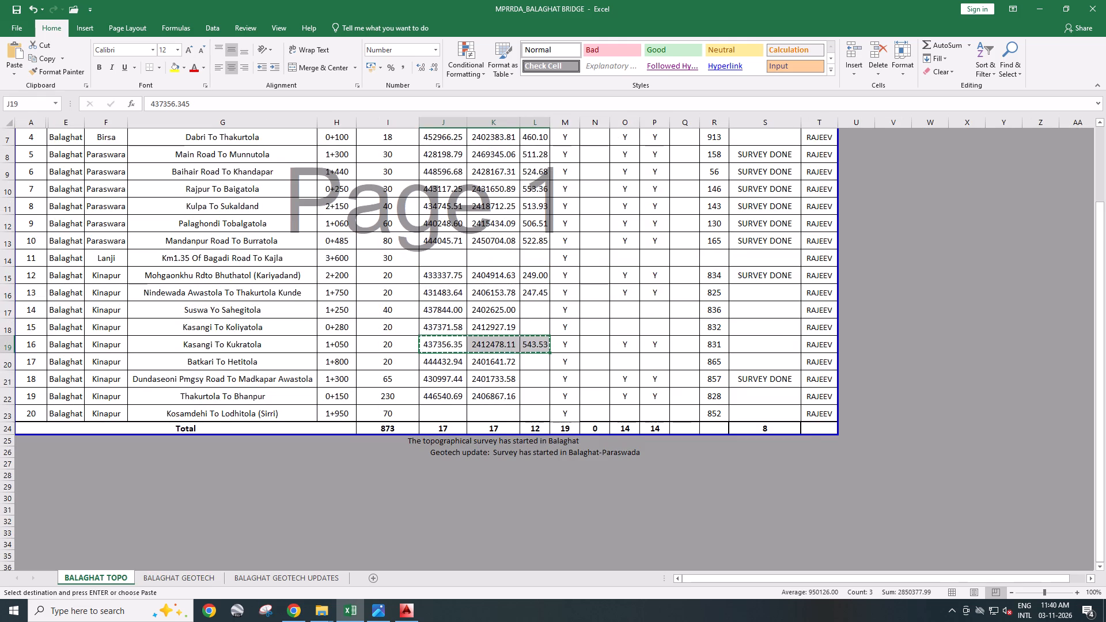
left_click(198, 575)
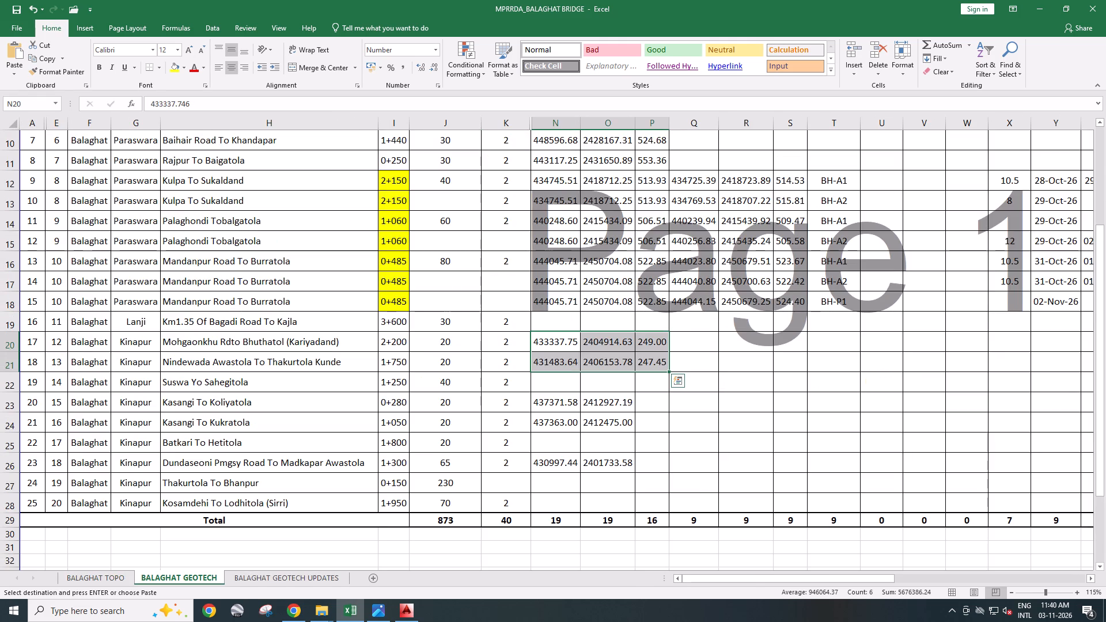
left_click(555, 420)
key("ctrl+v")
key("ctrl+s")
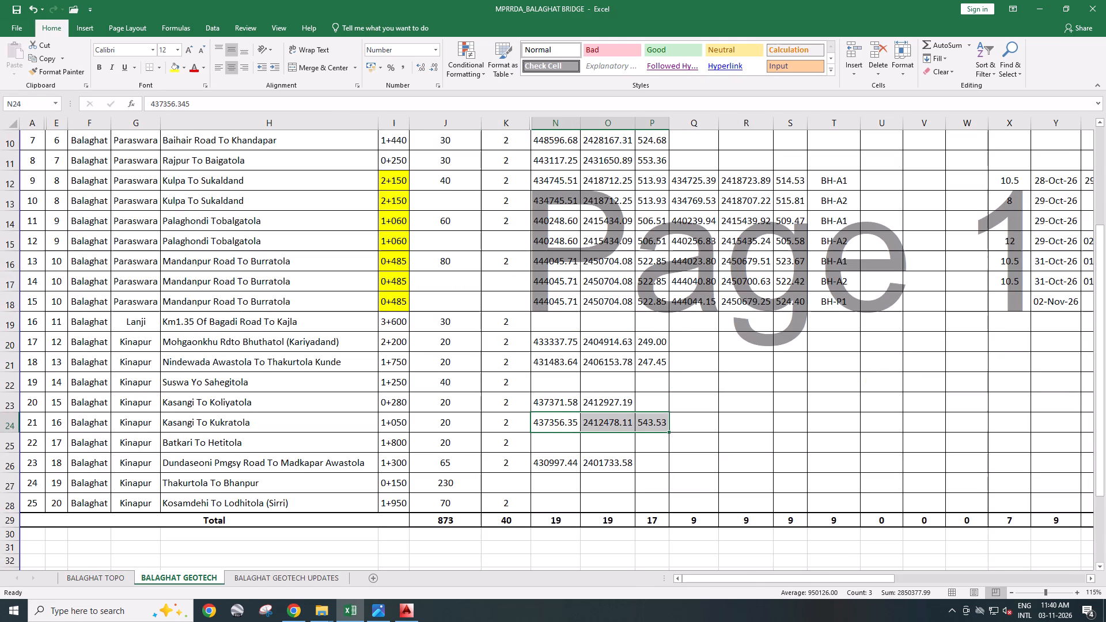
key("ctrl+s")
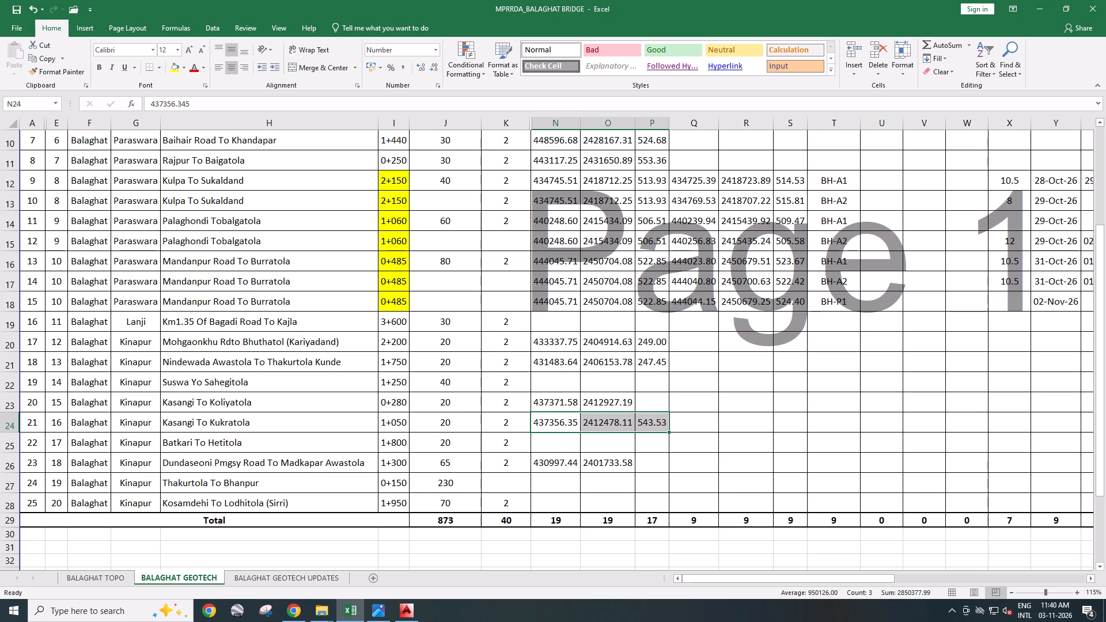
key("ctrl+s")
Return to the BALAGHAT TOPO sheet, select cell N21 and save the workbook.
left_click(124, 575)
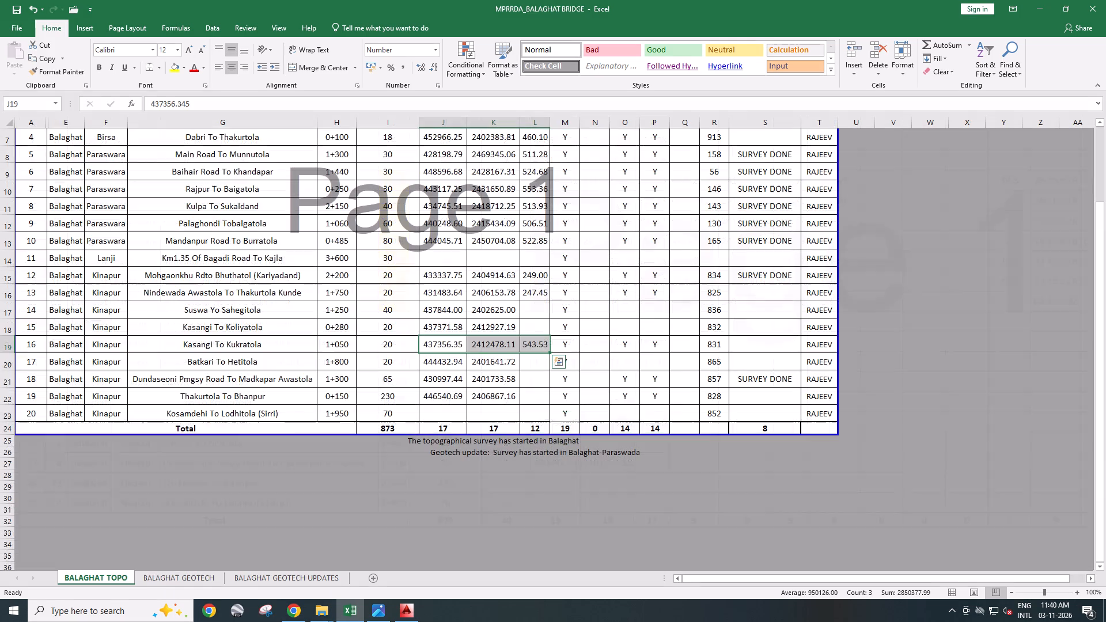
scroll(552, 430, "up", 1)
left_click(592, 430)
key("ctrl+s")
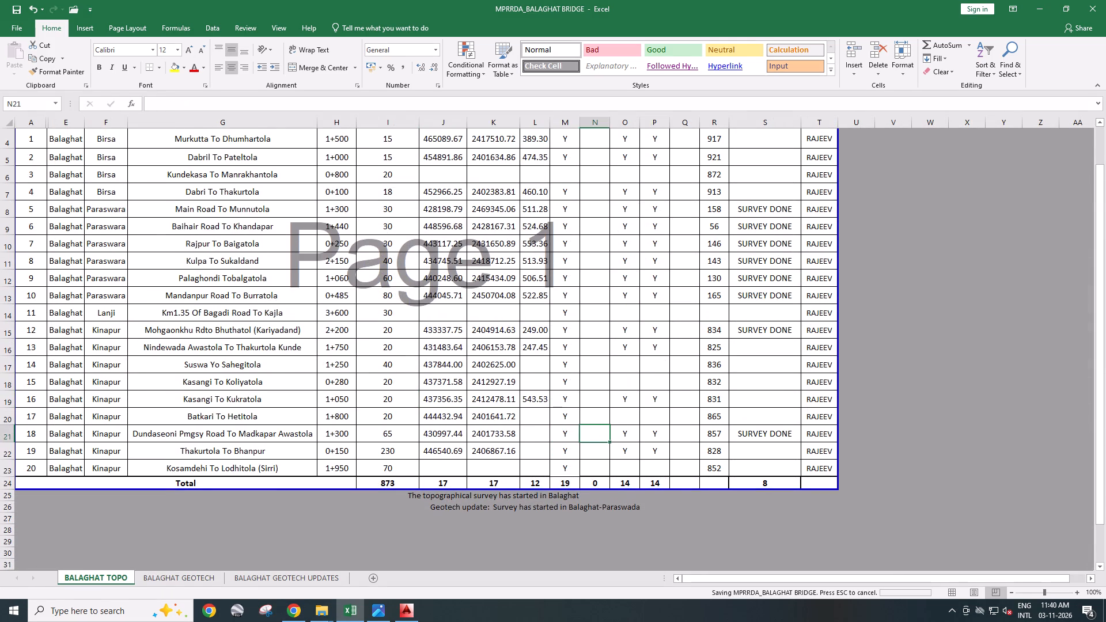
Switch to AutoCAD and close it, discarding changes to the Mandanpur Road To Burratola Bridge Ch485 drawing.
left_click(412, 615)
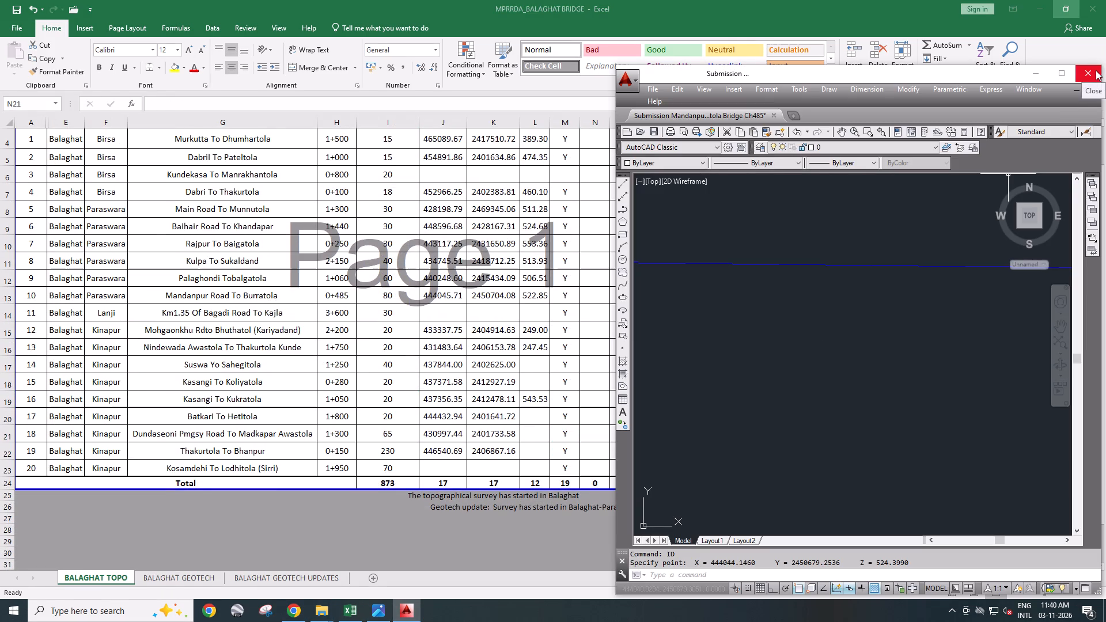
left_click(1096, 70)
left_click(885, 369)
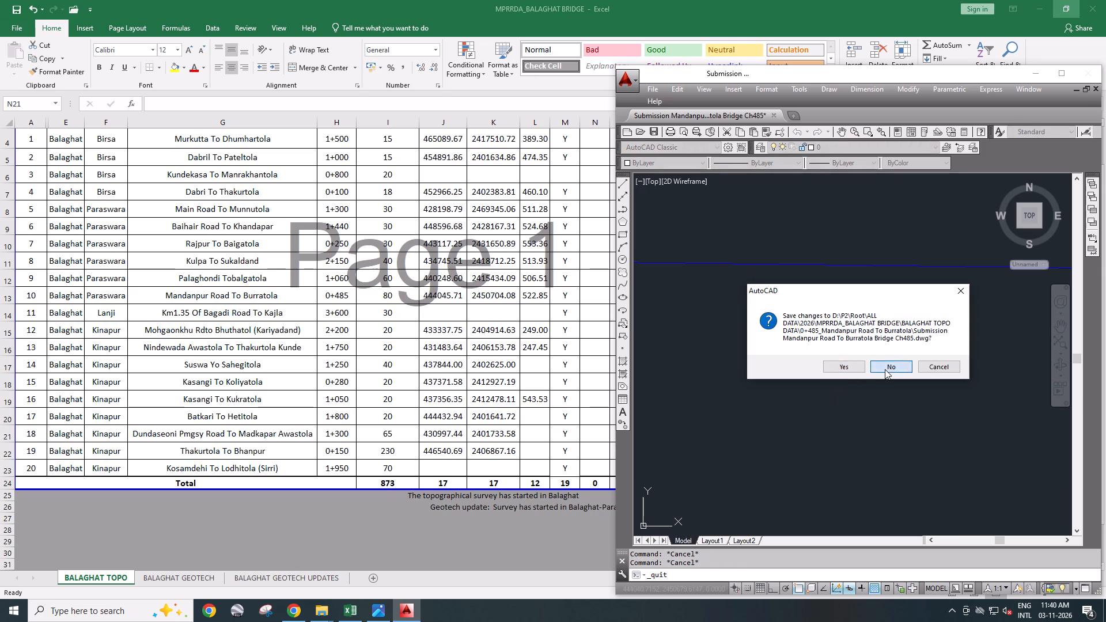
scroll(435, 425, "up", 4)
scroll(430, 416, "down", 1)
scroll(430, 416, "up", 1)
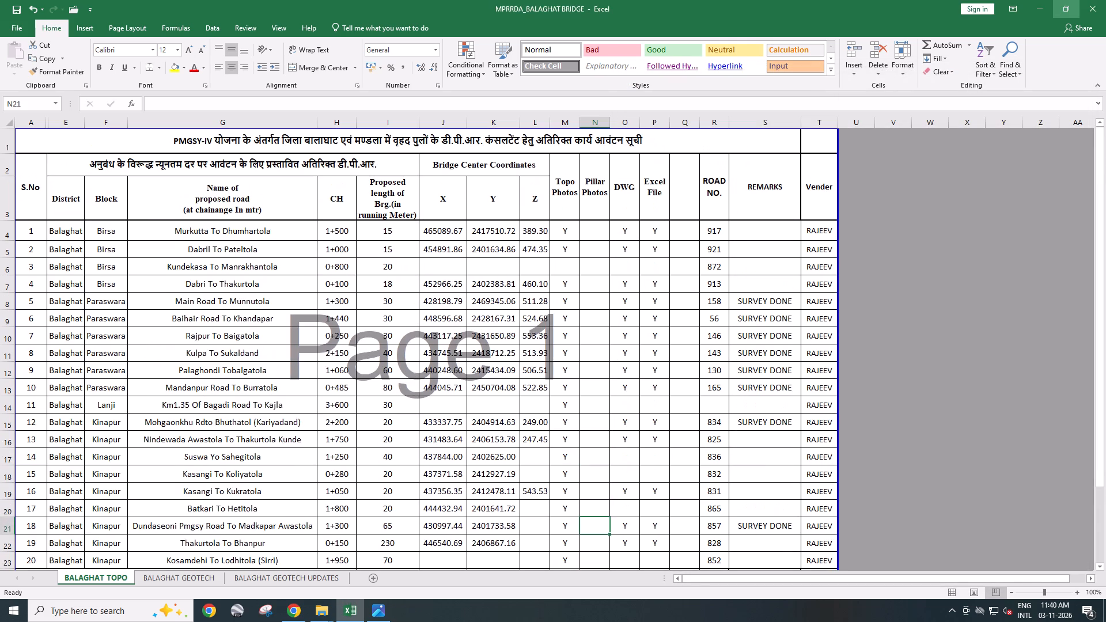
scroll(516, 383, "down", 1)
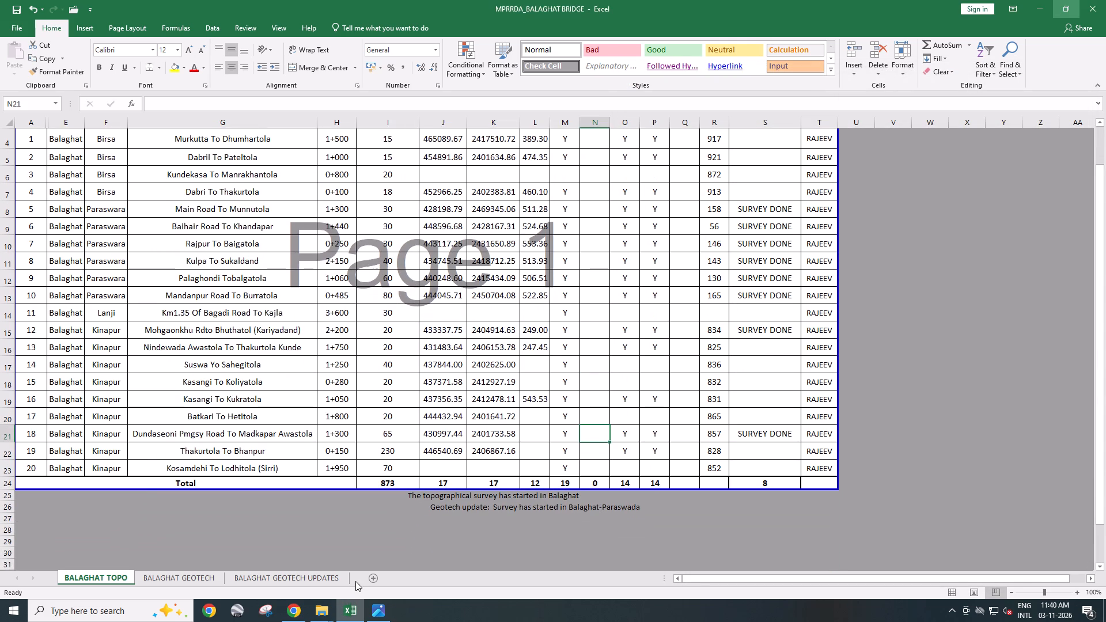
Close the open 0+485 BH-P1 borehole photo.
left_click(369, 613)
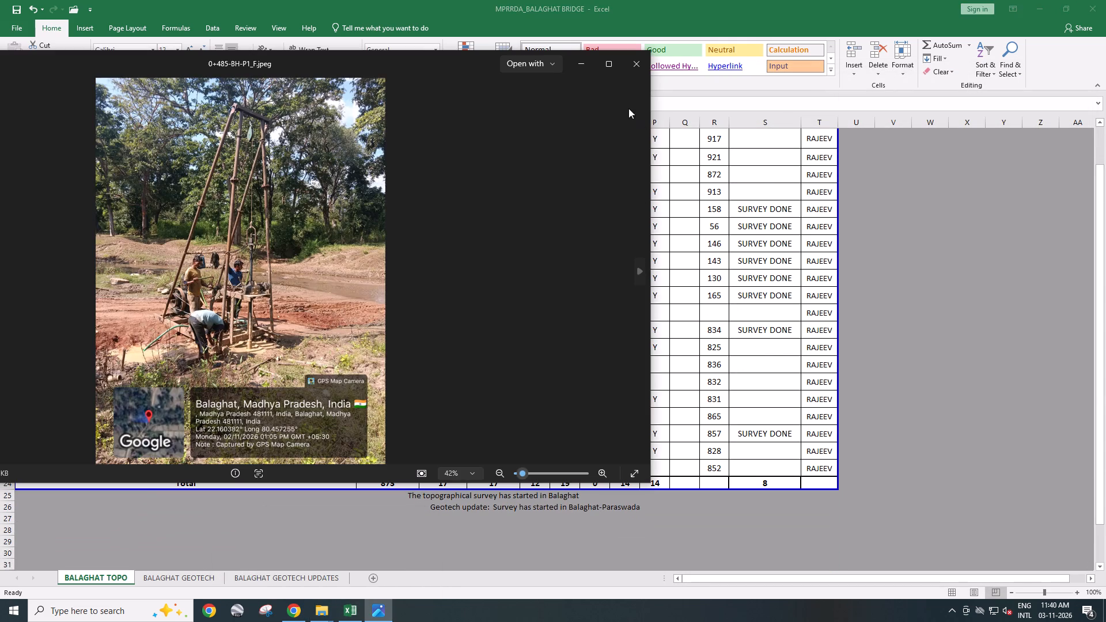
left_click(633, 58)
Check the 3+600_Km1.35 Of Bagadi Road To Kajla folder in BALAGHAT TOPO DATA for a survey drawing, and return to the BALAGHAT TOPO sheet.
left_click(325, 616)
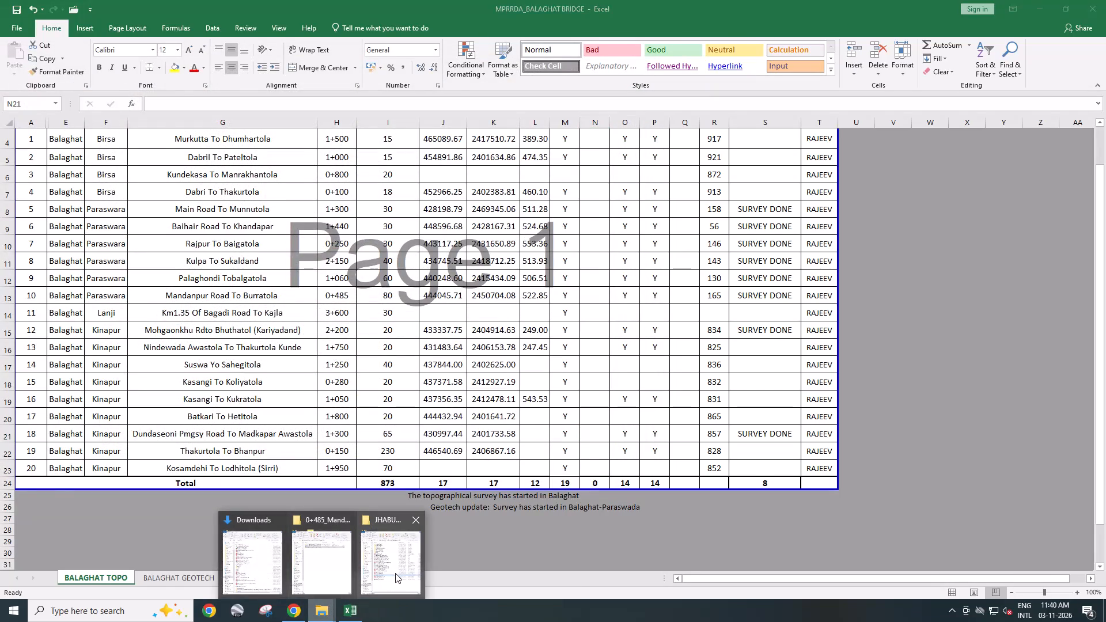
left_click(326, 566)
left_click(646, 108)
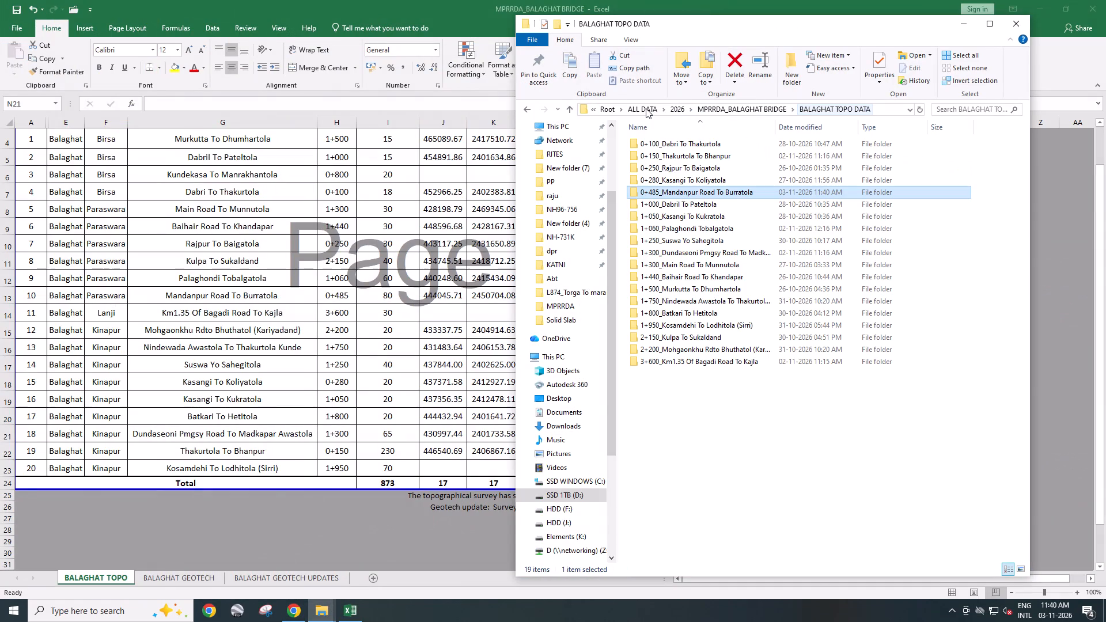
double_click(660, 363)
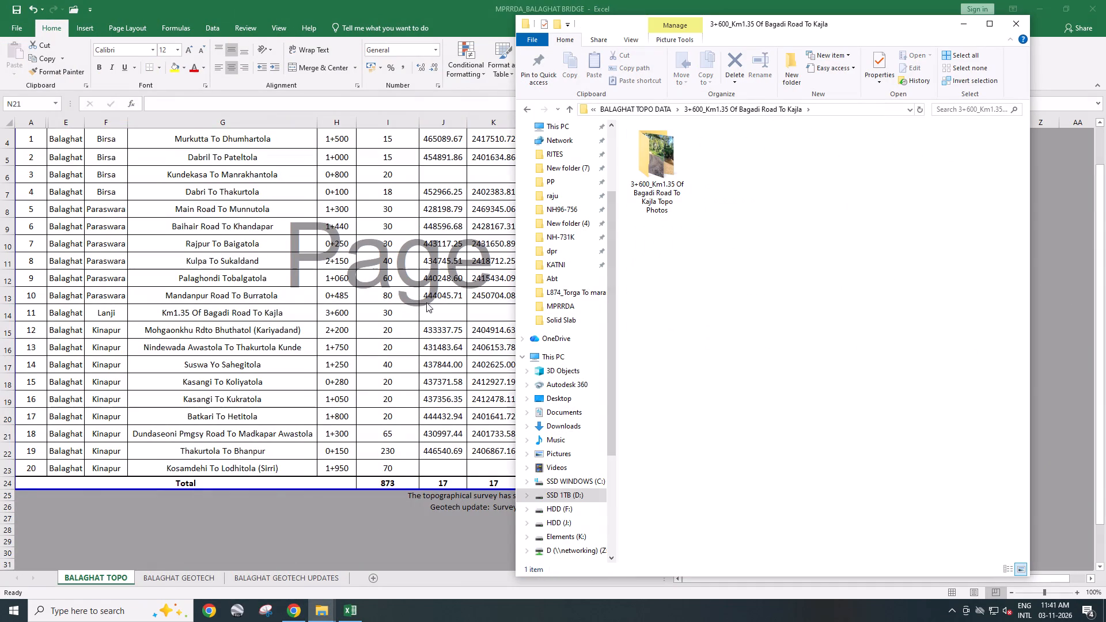
left_click(646, 106)
left_click(478, 311)
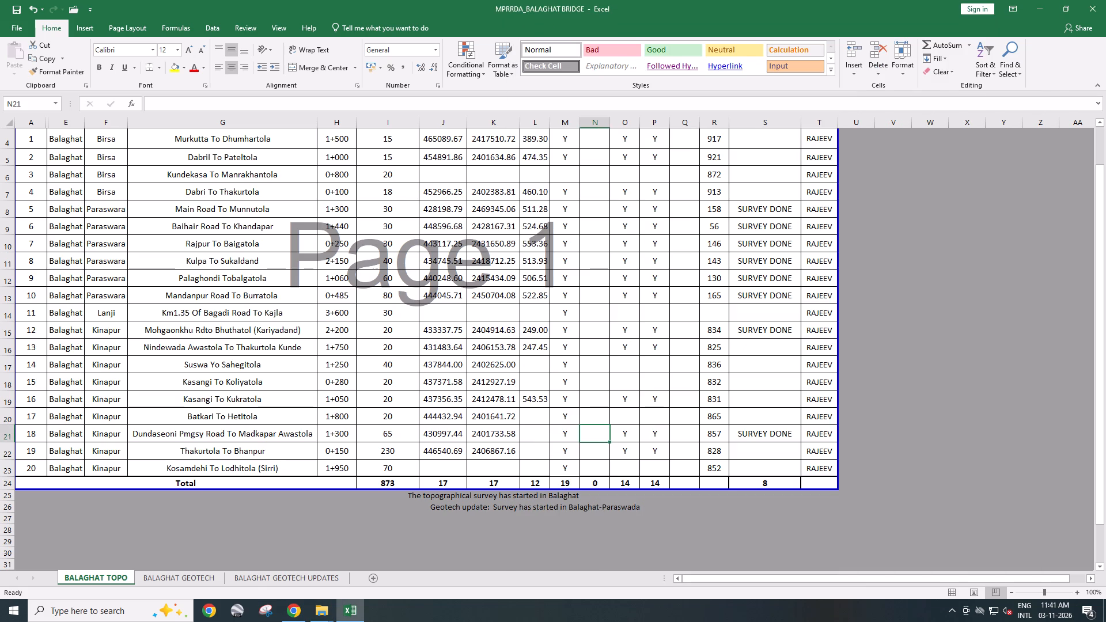
scroll(538, 410, "down", 1)
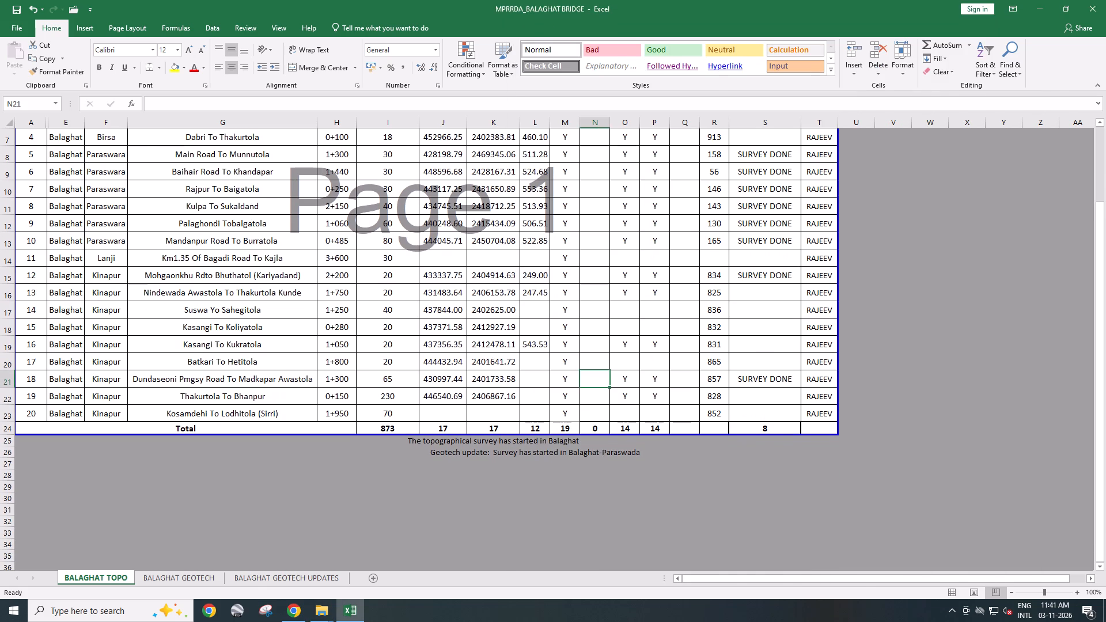
Open the submission drawing from the 1+300_Dundaseoni Pmgsy Road To Madkapar Awastola folder in AutoCAD.
key("alt+Tab")
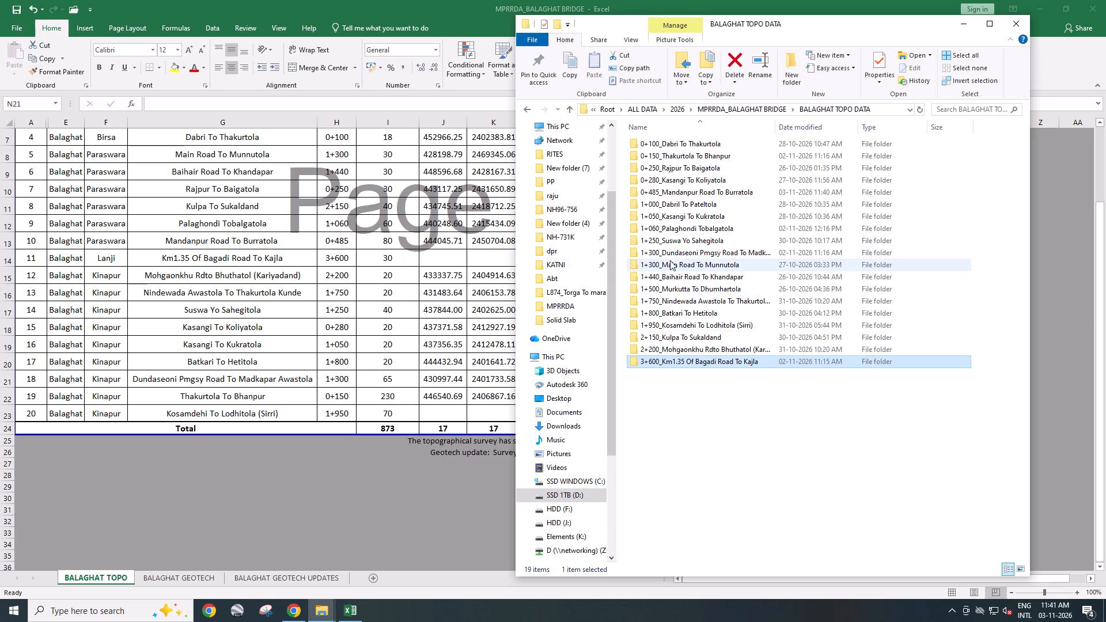
double_click(677, 251)
double_click(665, 165)
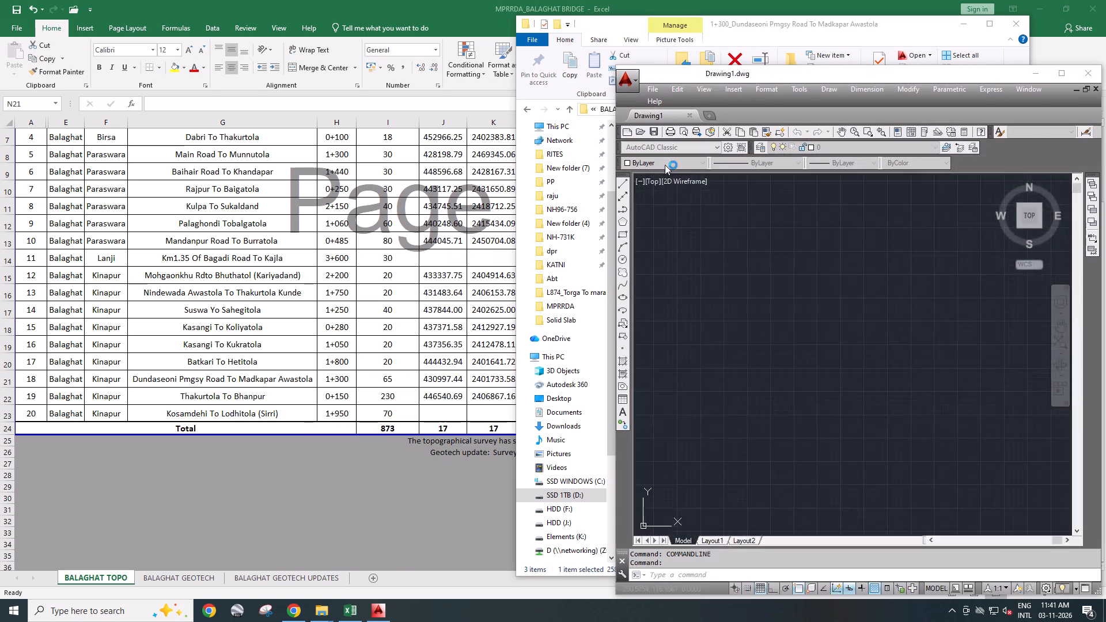
Identify the bridge center point on the red road centerline at the river crossing near 1+300 and copy its X, Y and Z coordinates.
scroll(848, 473, "up", 3)
scroll(846, 404, "up", 3)
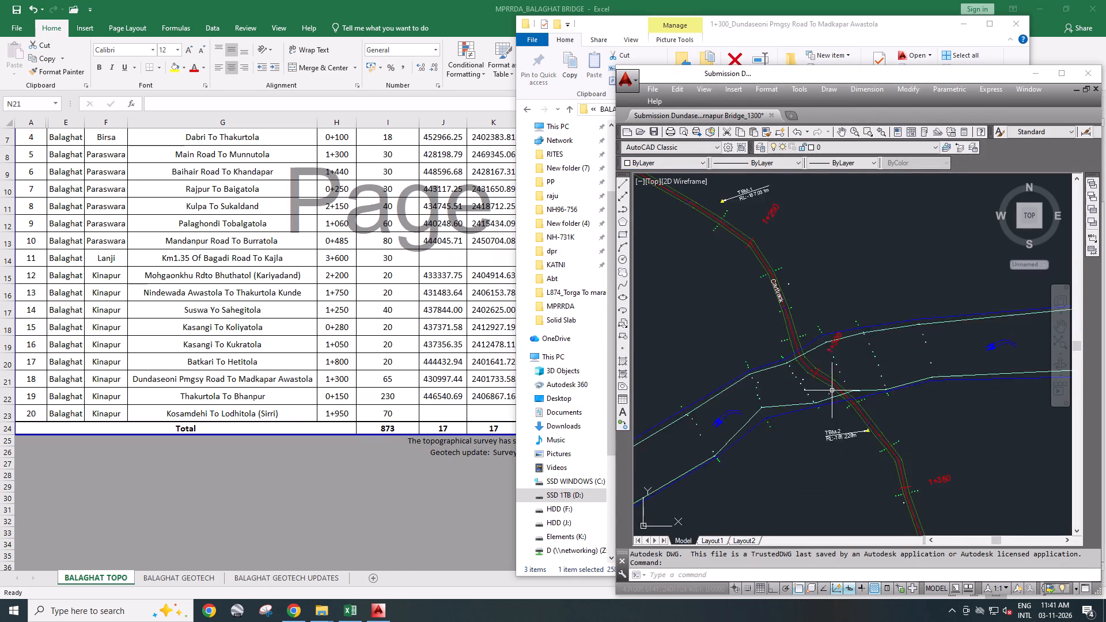
scroll(832, 390, "up", 2)
scroll(829, 382, "down", 1)
scroll(829, 382, "up", 4)
type("ID")
key("space")
scroll(821, 363, "up", 3)
left_click(794, 350)
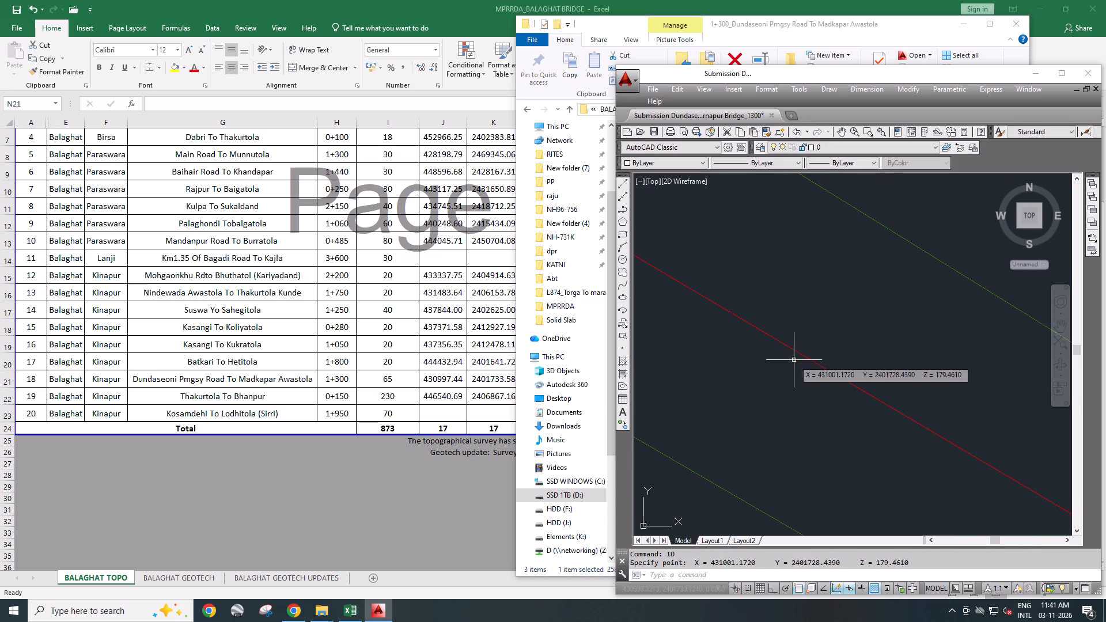
left_click_drag(711, 560, 902, 562)
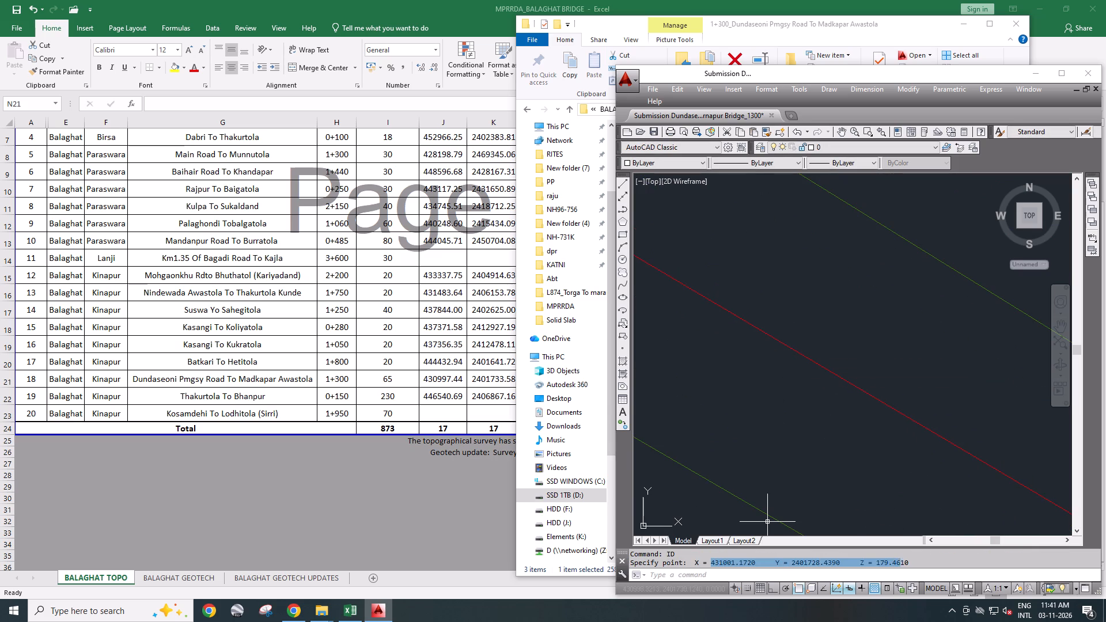
left_click_drag(902, 562, 916, 563)
key("ctrl+c")
In BALAGHAT TOPO, paste the copied Dundaseoni bridge coordinates into J21 and clear the old Y coordinate in K21.
left_click(345, 421)
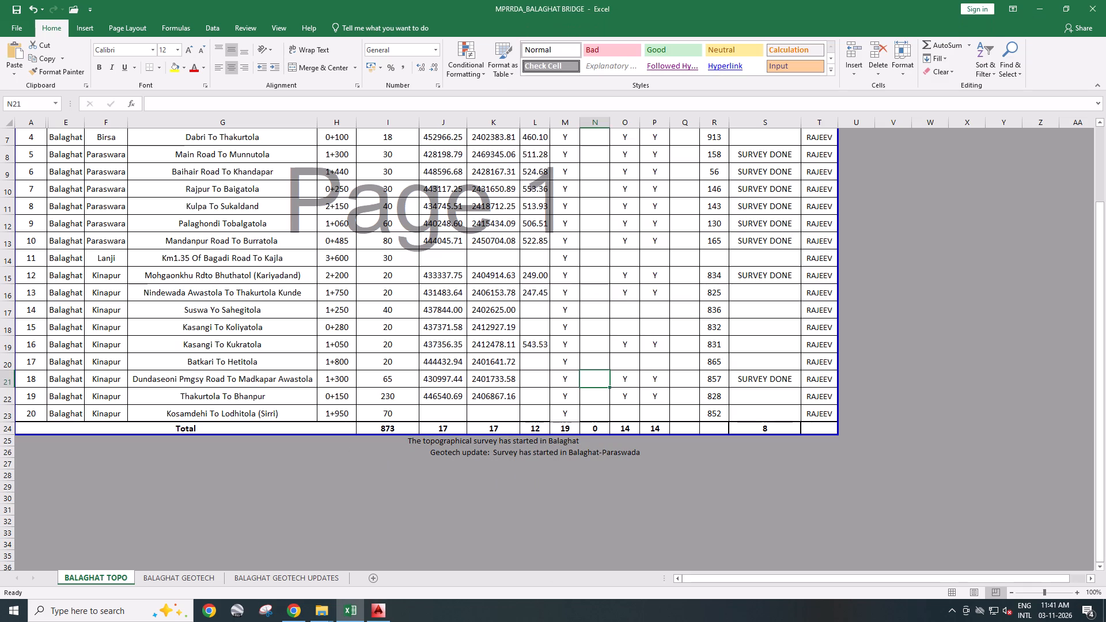
left_click(440, 380)
key("ctrl+v")
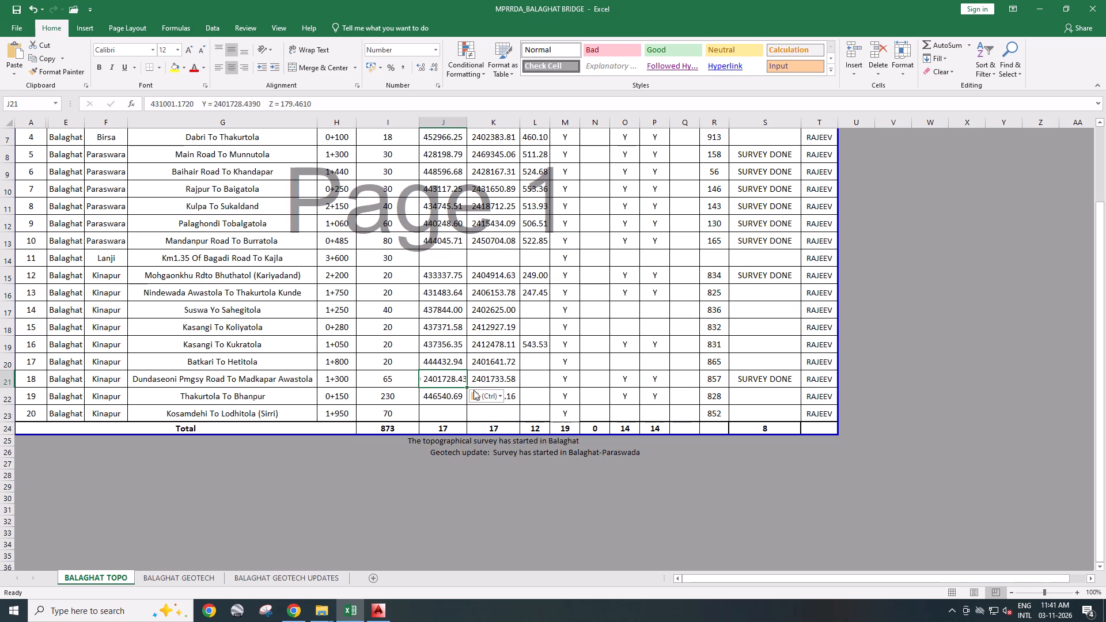
left_click(490, 379)
key("Delete")
Move the Z value 179.4610 from J21 into L21 and the Y value 2401728.4390 into K21.
left_click(455, 380)
left_click_drag(282, 104, 344, 108)
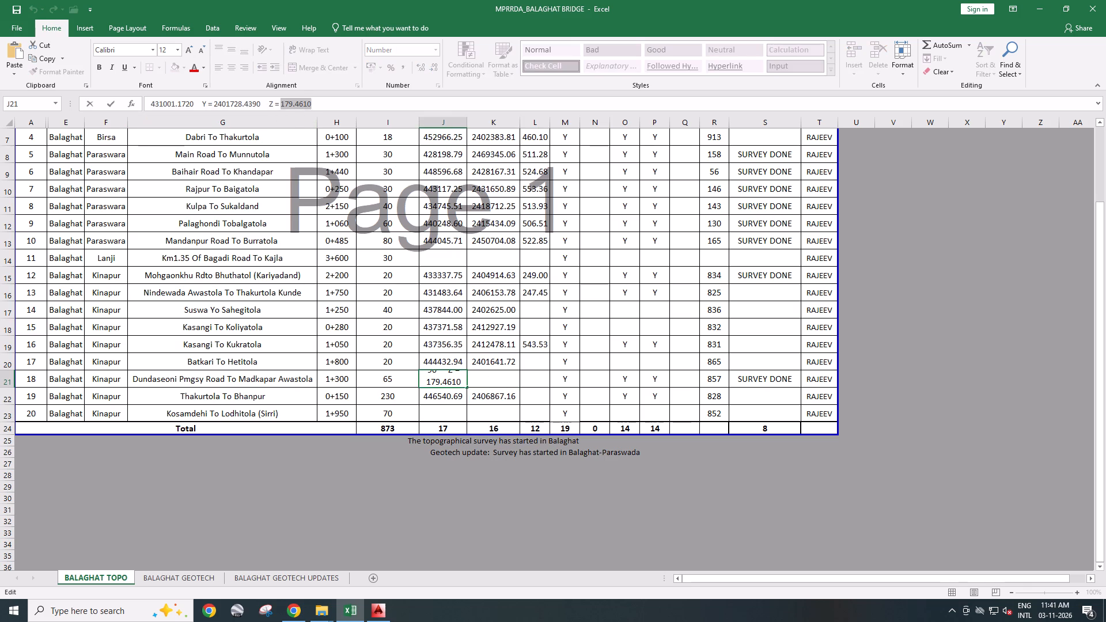
key("ctrl+x")
left_click(531, 374)
key("ctrl+v")
left_click(455, 378)
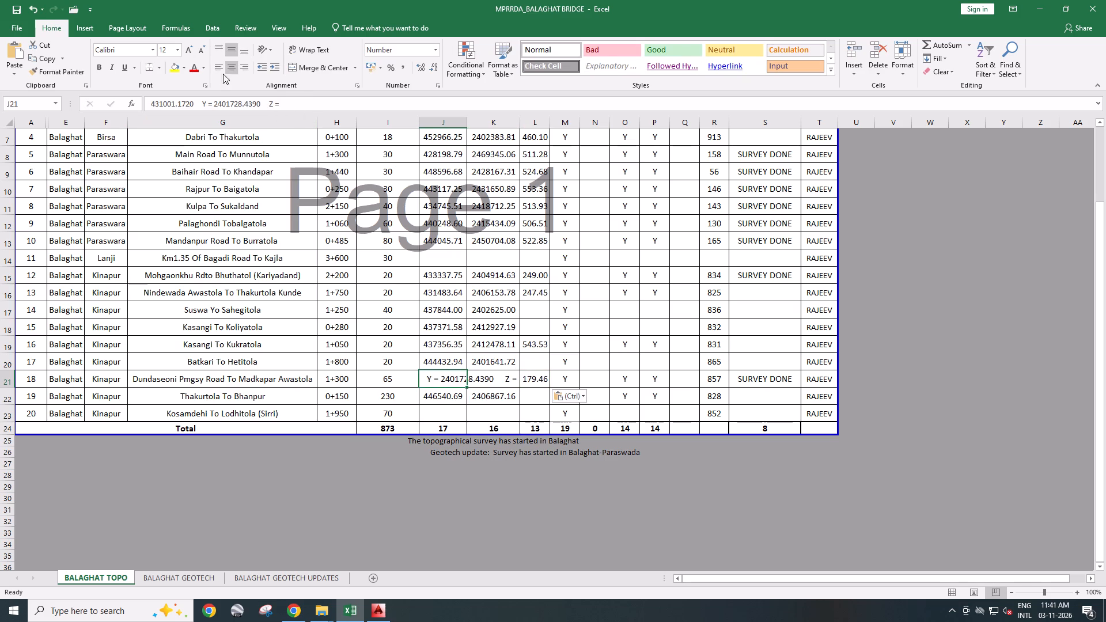
left_click_drag(214, 104, 260, 104)
key("ctrl+x")
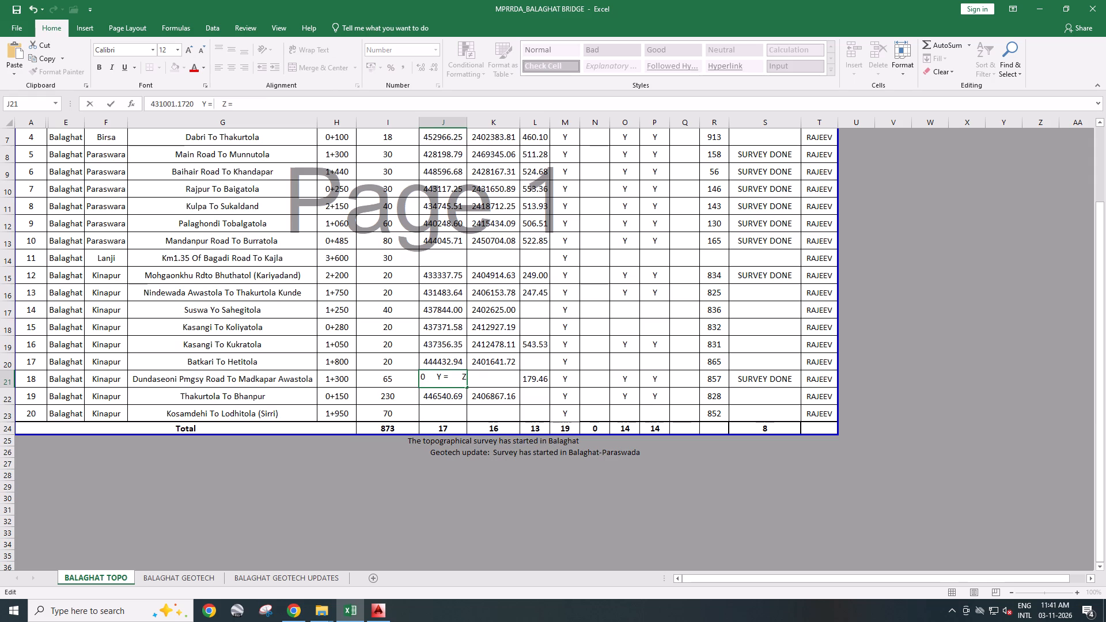
left_click(494, 380)
key("ctrl+v")
Remove the leftover Y and Z labels from J21 so only 431001.1720 stays, and save the workbook.
left_click(450, 379)
left_click_drag(200, 104, 317, 105)
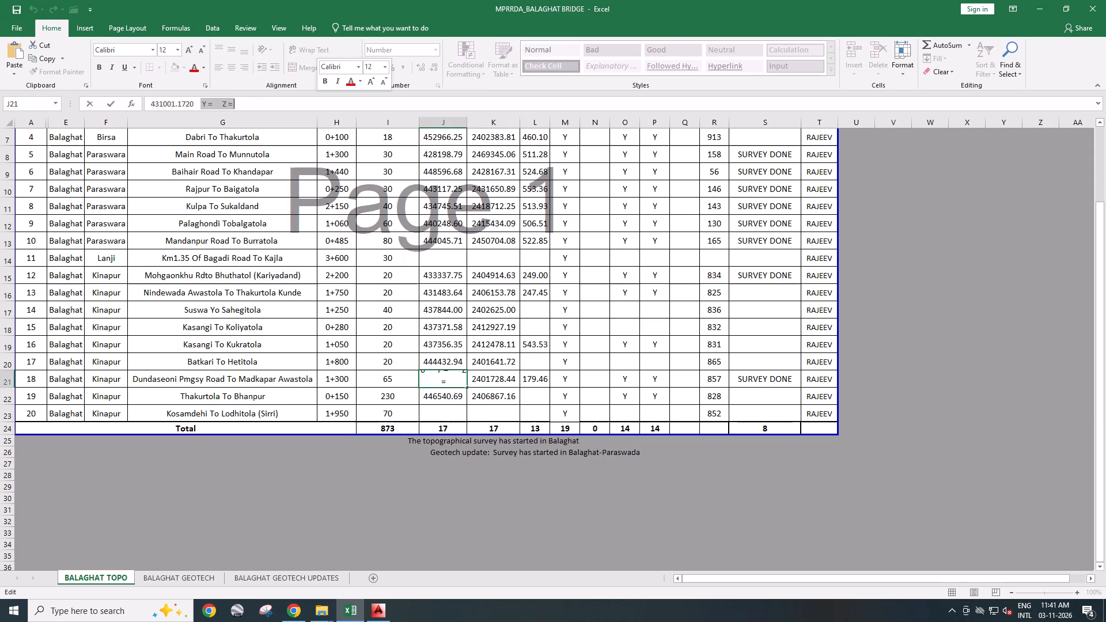
key("BackSpace")
left_click(567, 475)
key("ctrl+s")
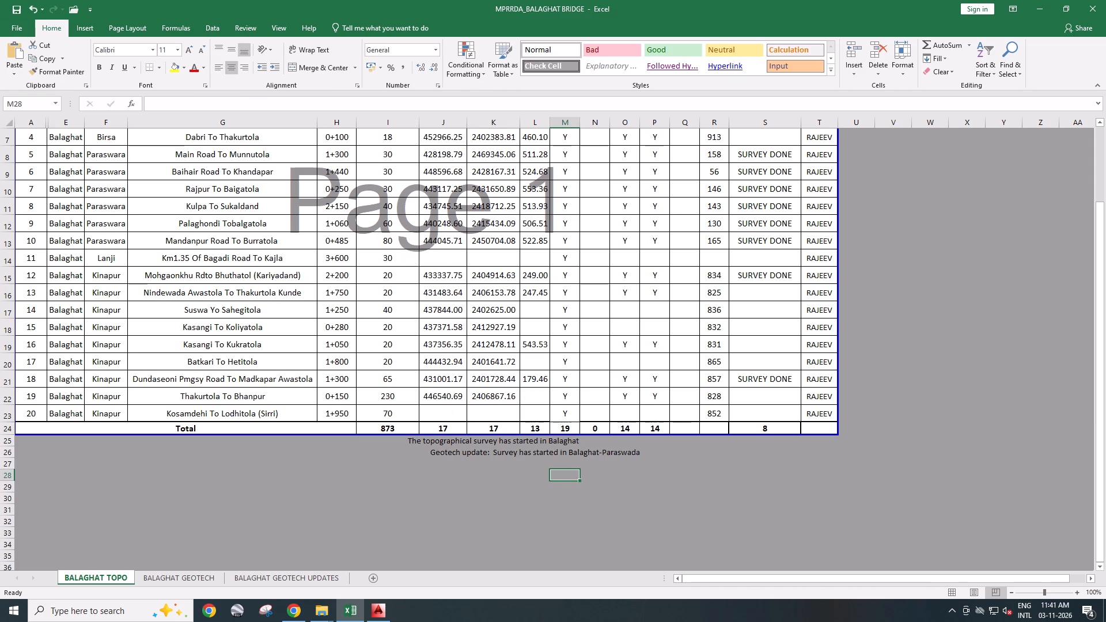
Switch to AutoCAD and close it, discarding changes to the Dundaseoni bridge drawing.
left_click(381, 618)
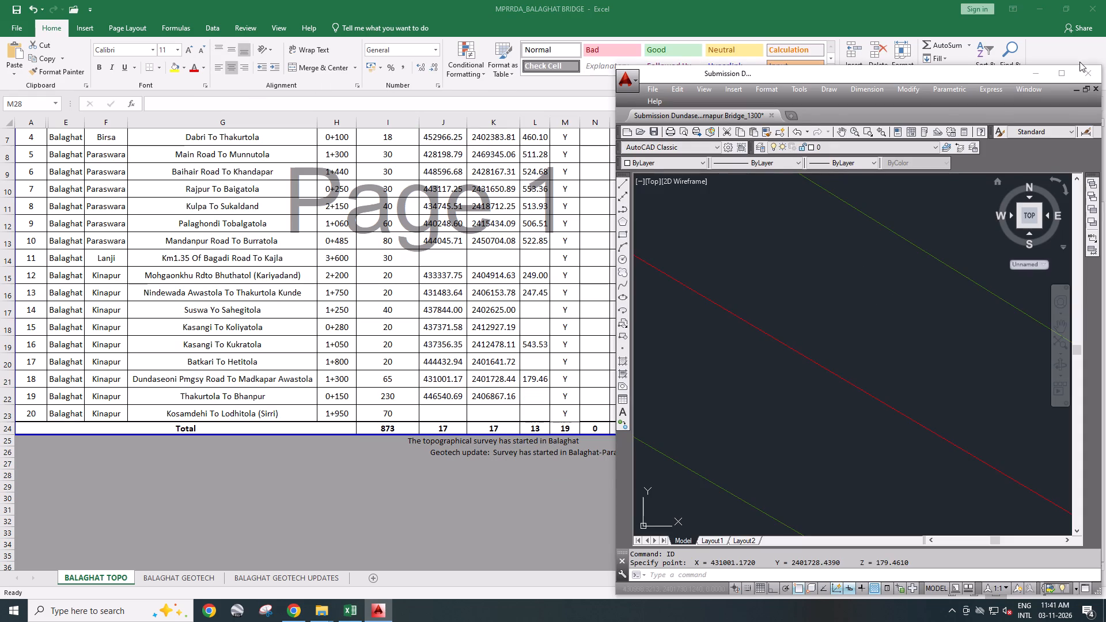
left_click(1086, 69)
left_click(885, 369)
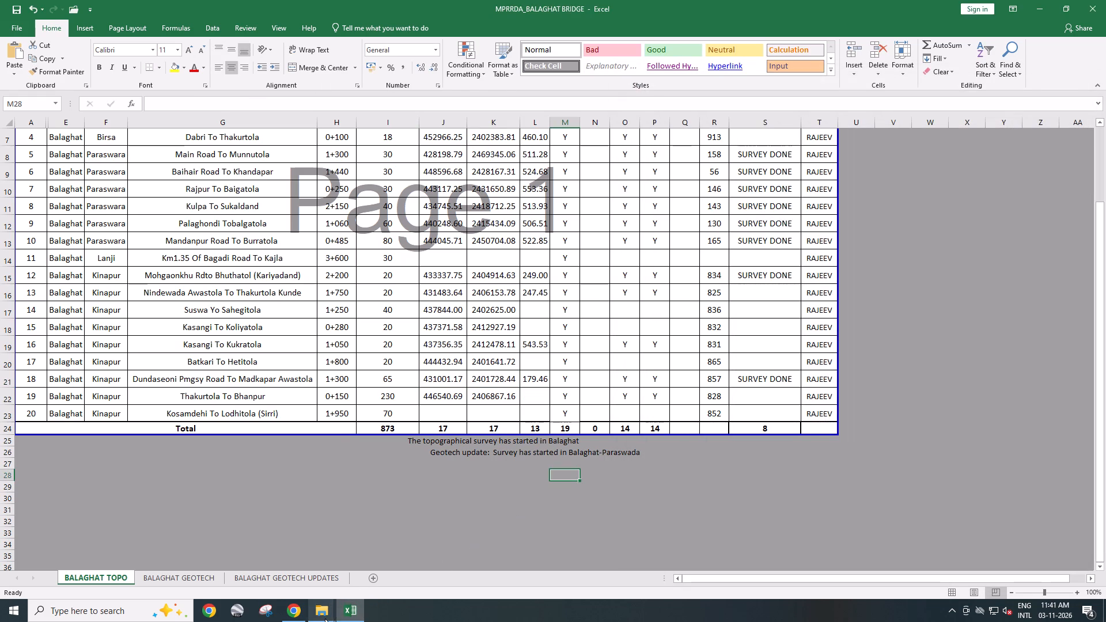
Open the submission drawing from the 0+150_Thakurtola To Bhanpur folder of BALAGHAT TOPO DATA in AutoCAD.
left_click(325, 619)
left_click(342, 568)
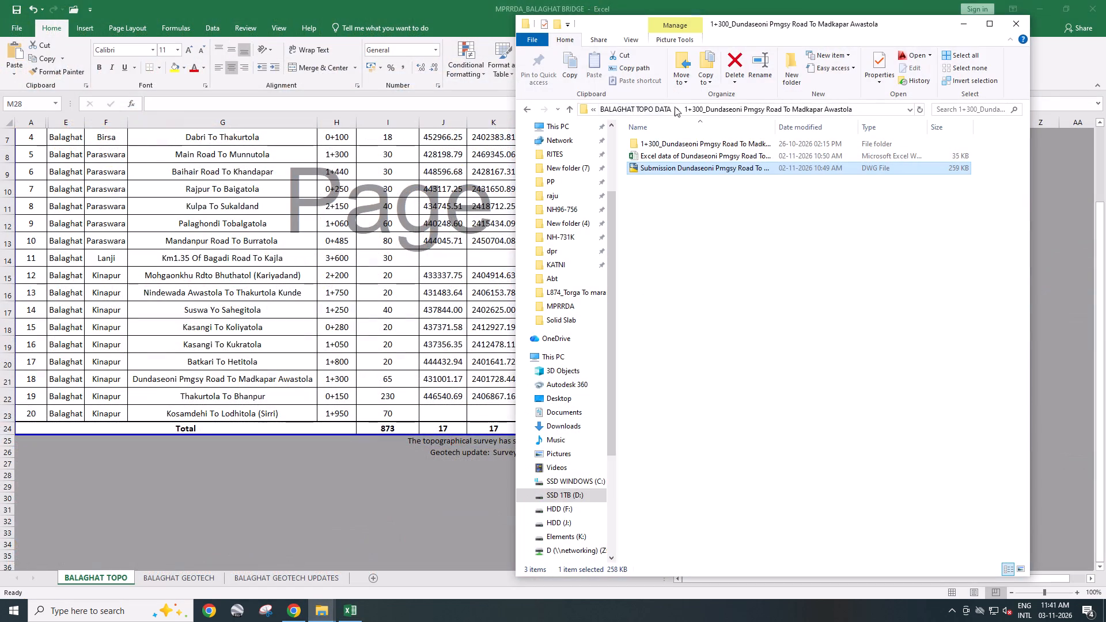
left_click(661, 107)
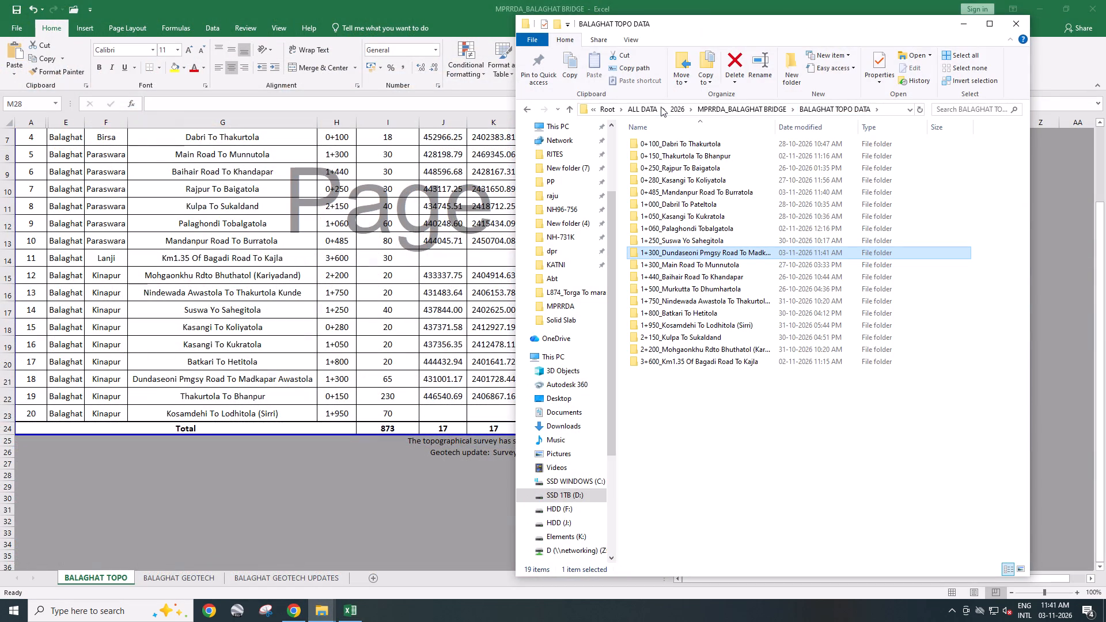
double_click(675, 158)
double_click(676, 169)
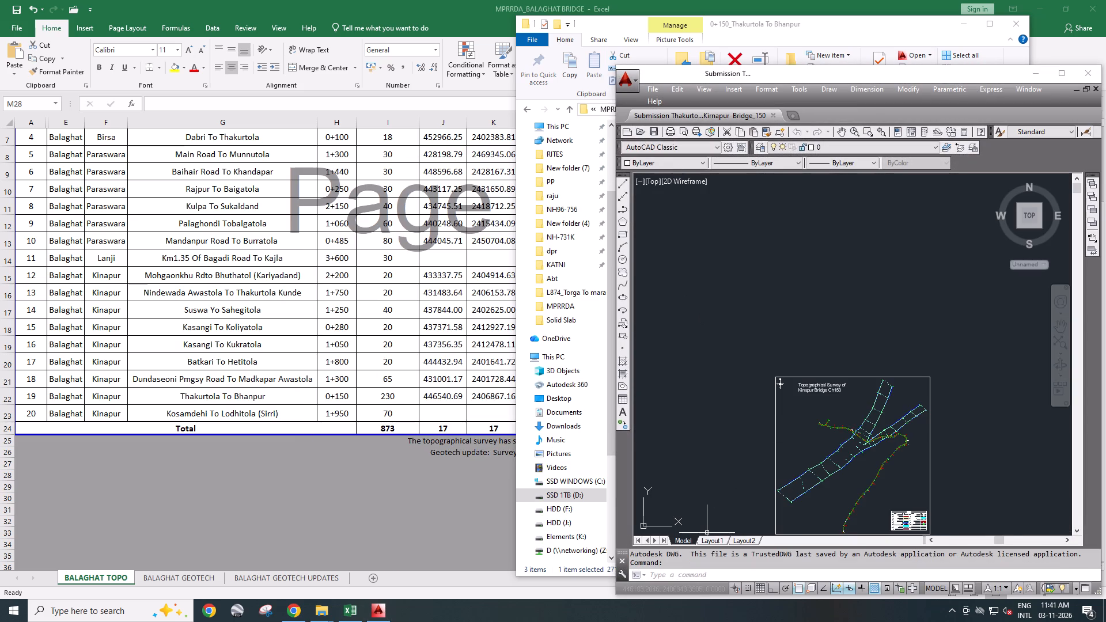
Examine the Kinapur Bridge Ch150 survey drawing, following the cart track's river crossing from TBM-1 past chainage 0+250 towards TBM-2.
left_click(672, 575)
scroll(912, 457, "up", 3)
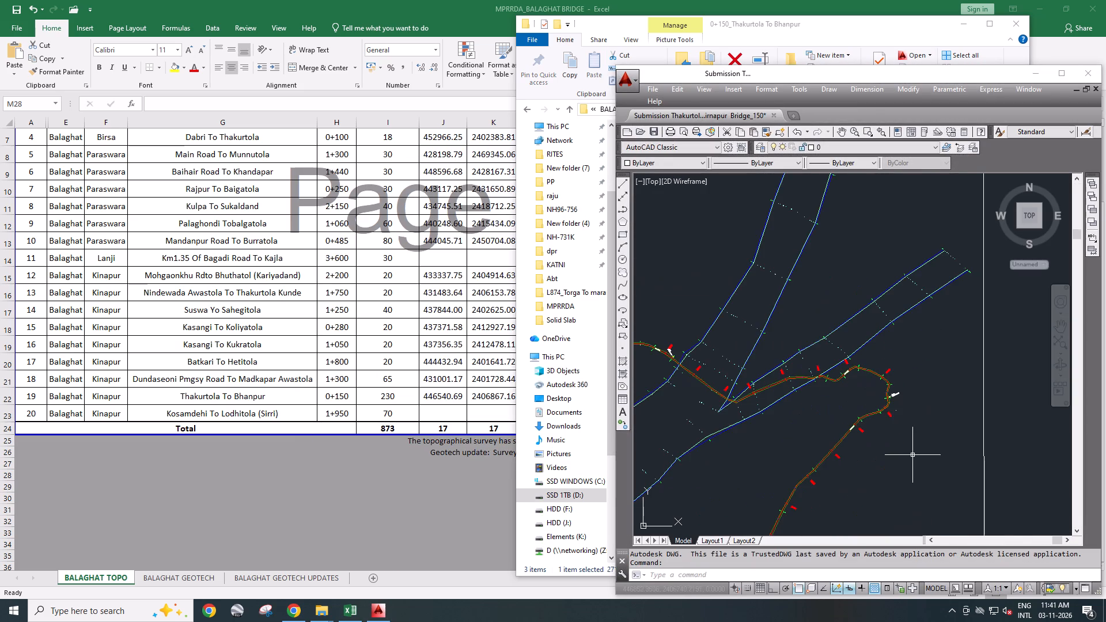
scroll(861, 289, "down", 3)
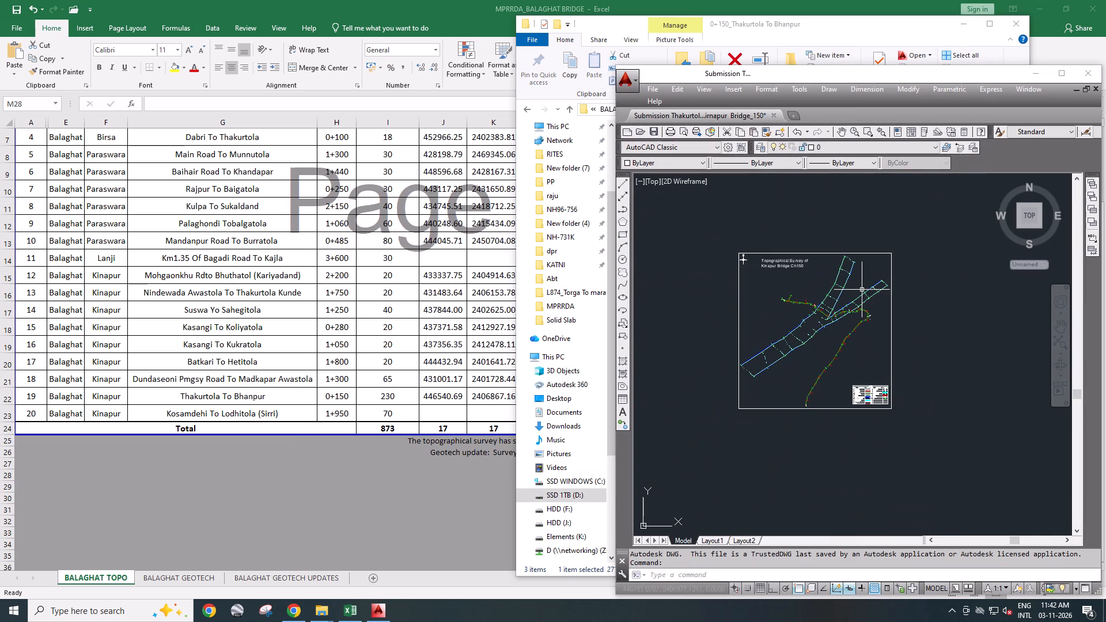
scroll(862, 290, "up", 2)
scroll(736, 391, "up", 3)
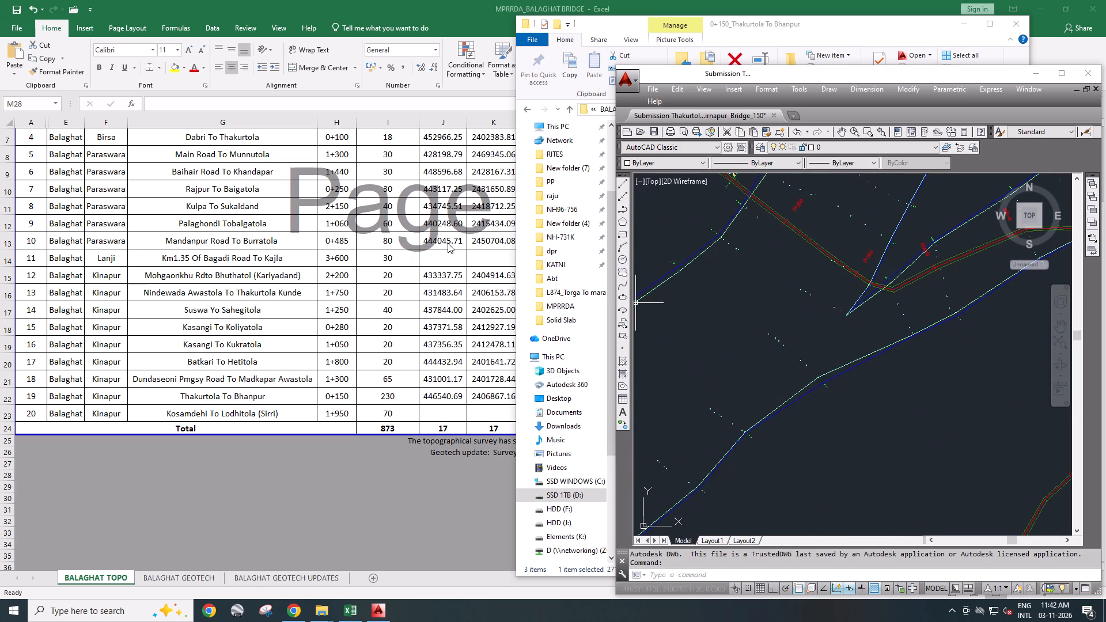
scroll(804, 354, "down", 2)
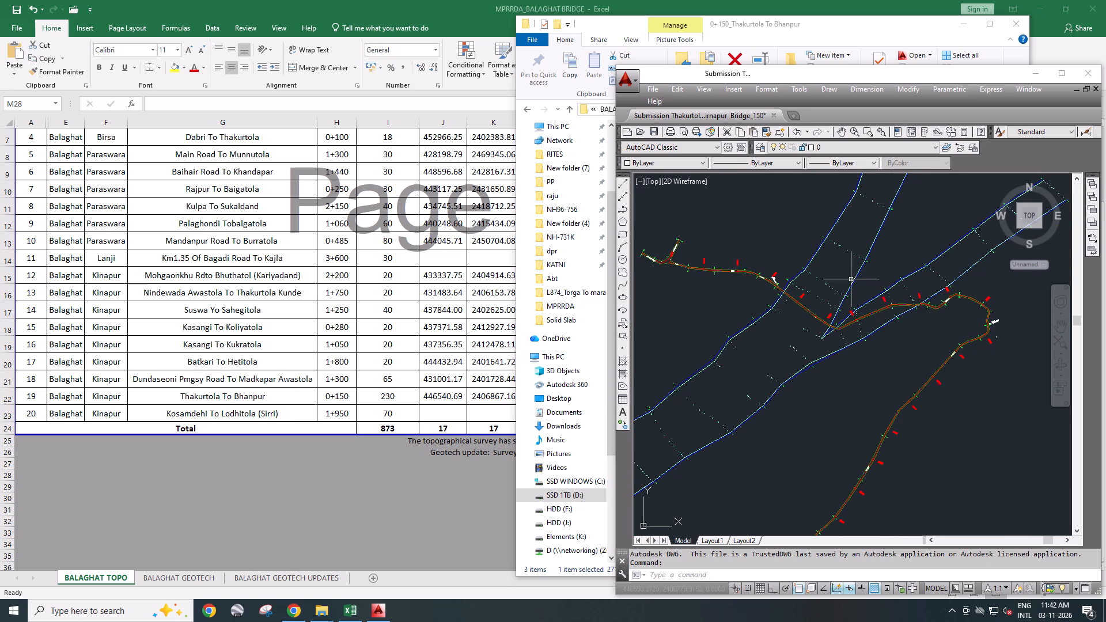
scroll(808, 286, "up", 2)
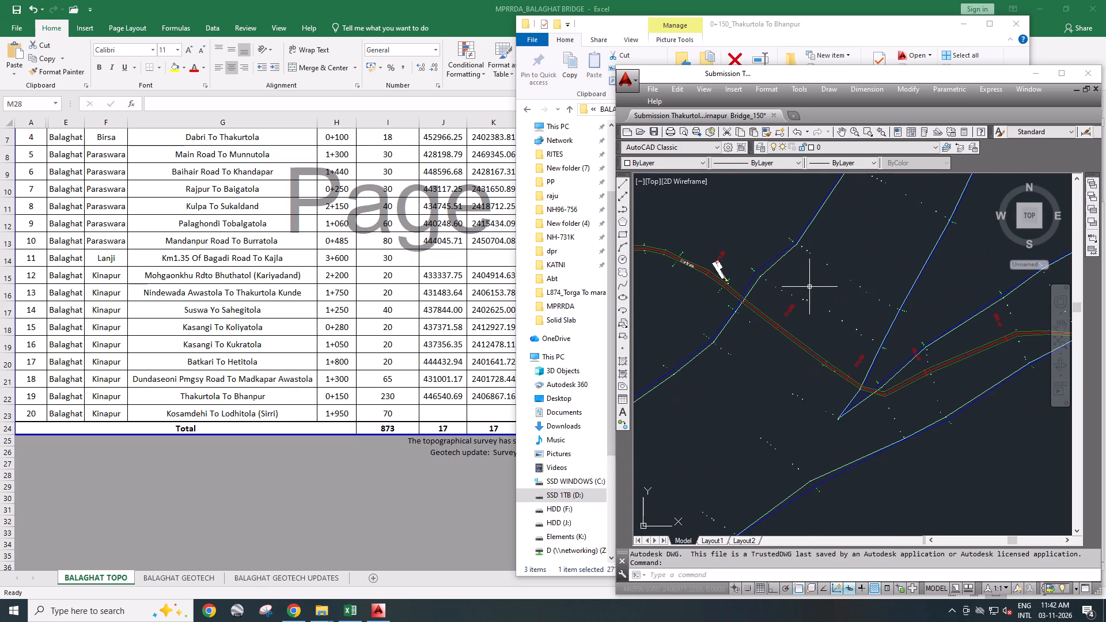
scroll(809, 287, "up", 2)
scroll(809, 287, "down", 3)
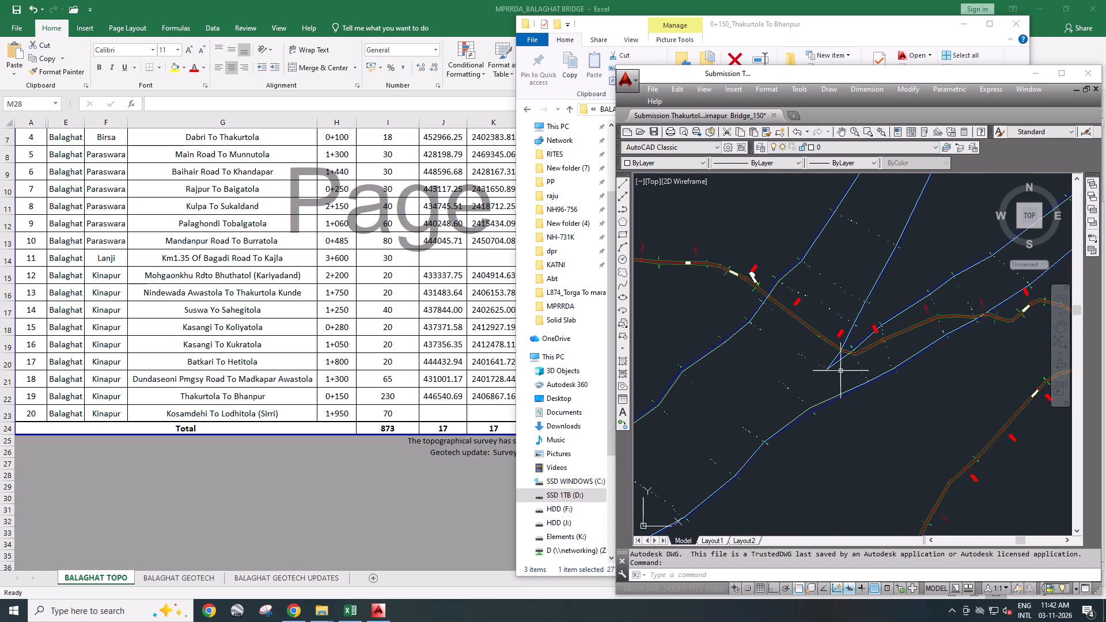
scroll(842, 371, "up", 4)
scroll(839, 346, "down", 6)
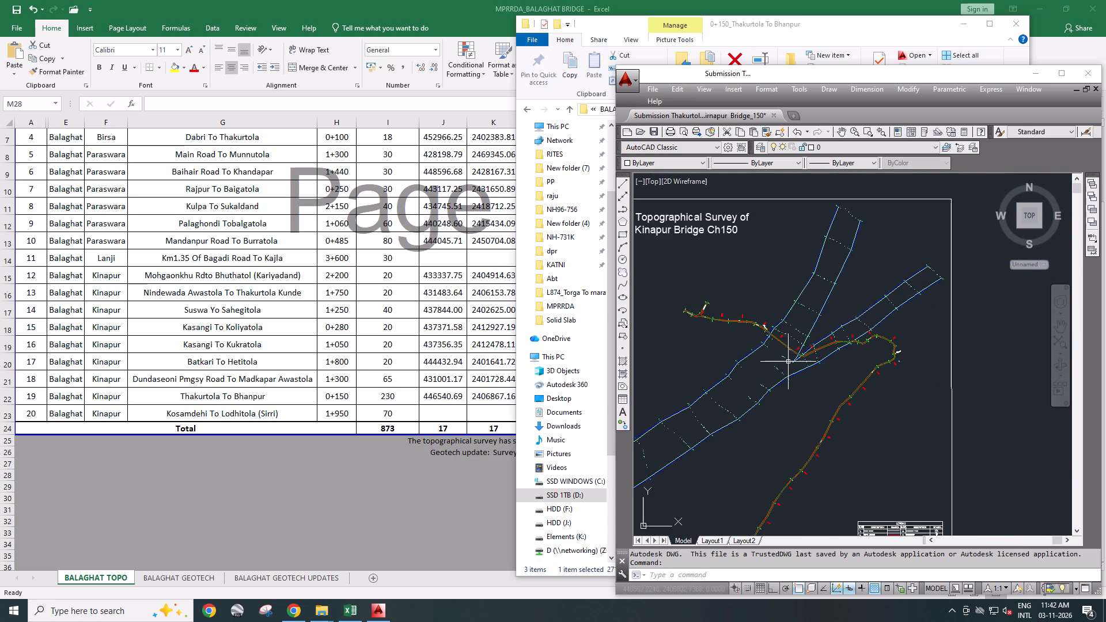
scroll(916, 347, "up", 3)
scroll(866, 356, "up", 3)
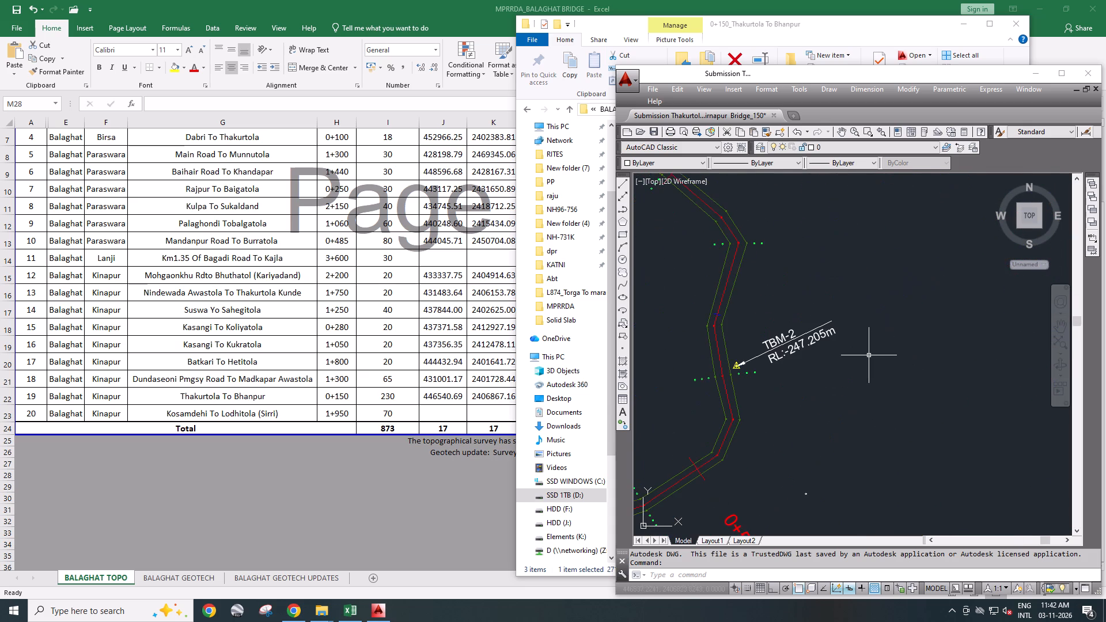
scroll(908, 343, "down", 6)
scroll(706, 318, "up", 3)
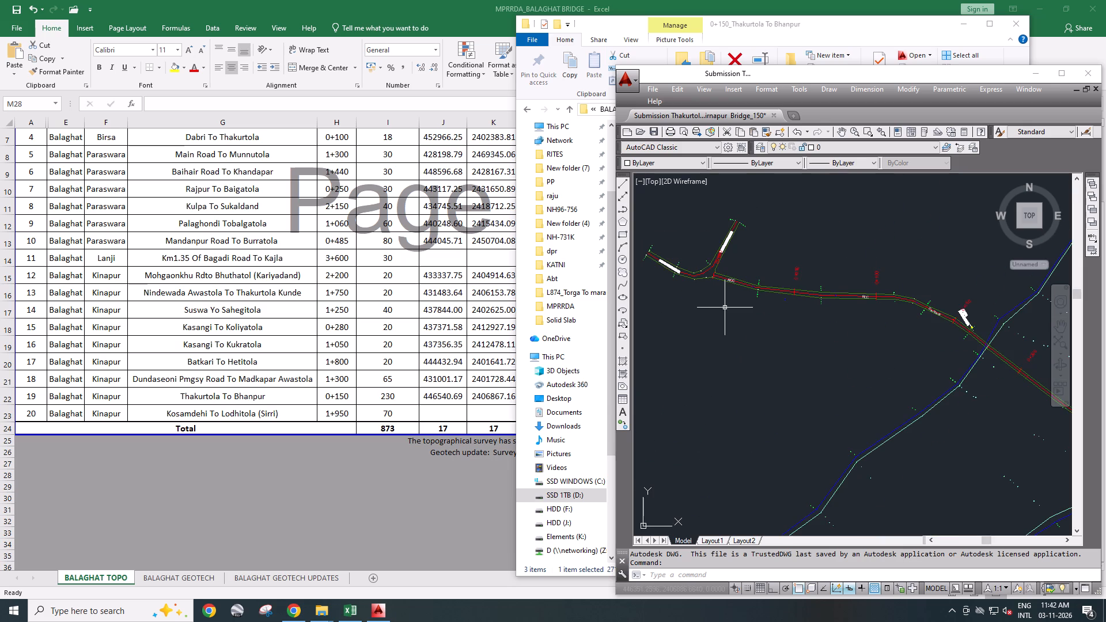
scroll(988, 334, "up", 3)
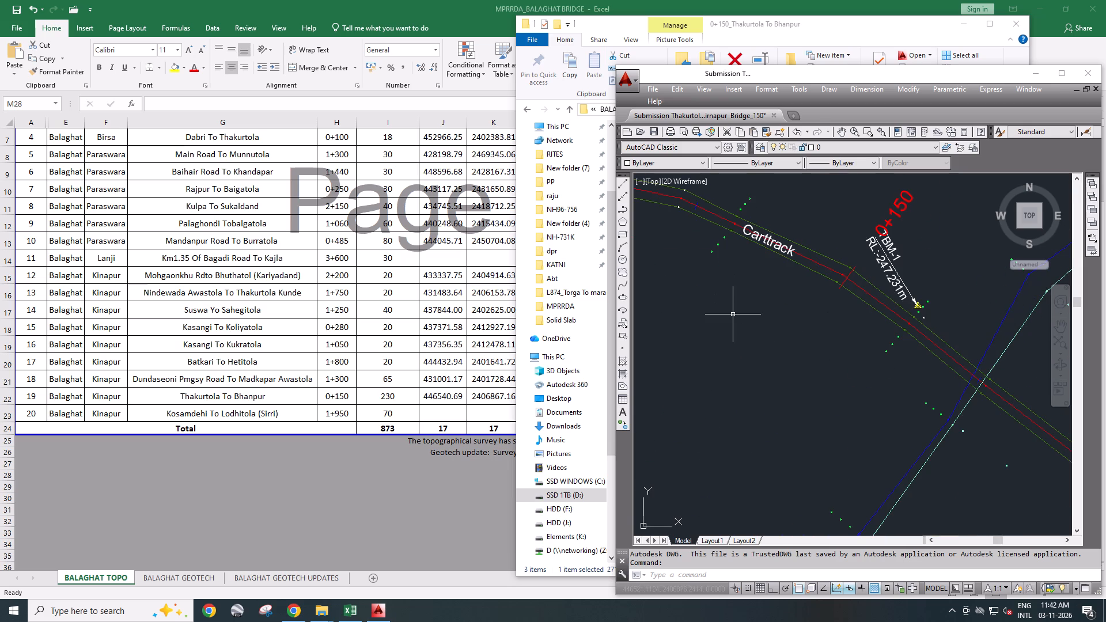
scroll(734, 314, "down", 6)
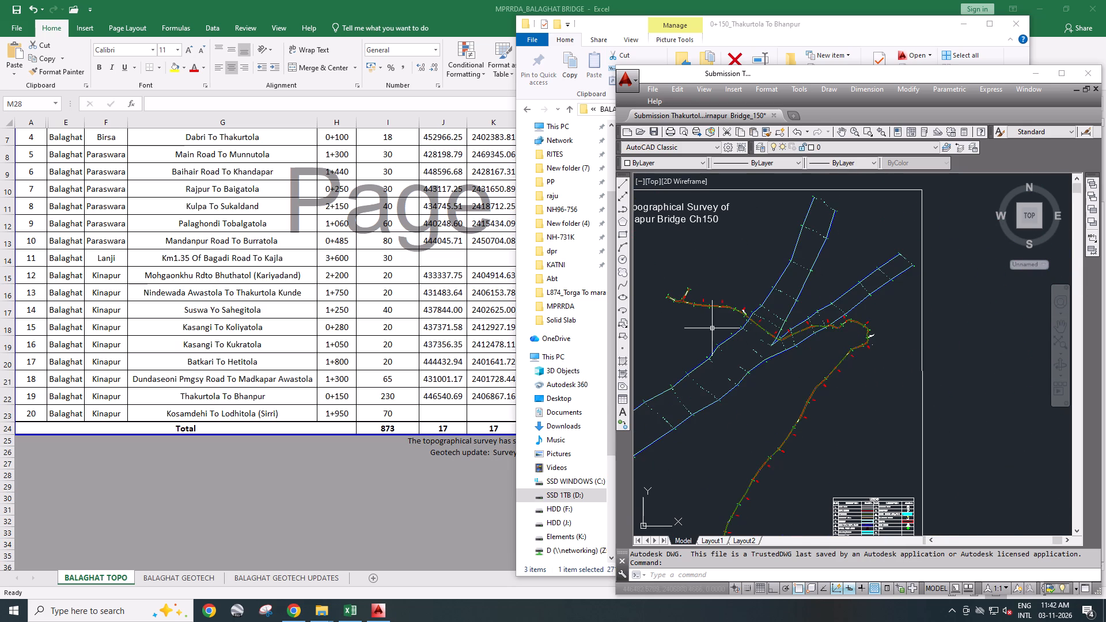
scroll(673, 302, "up", 5)
scroll(743, 315, "down", 4)
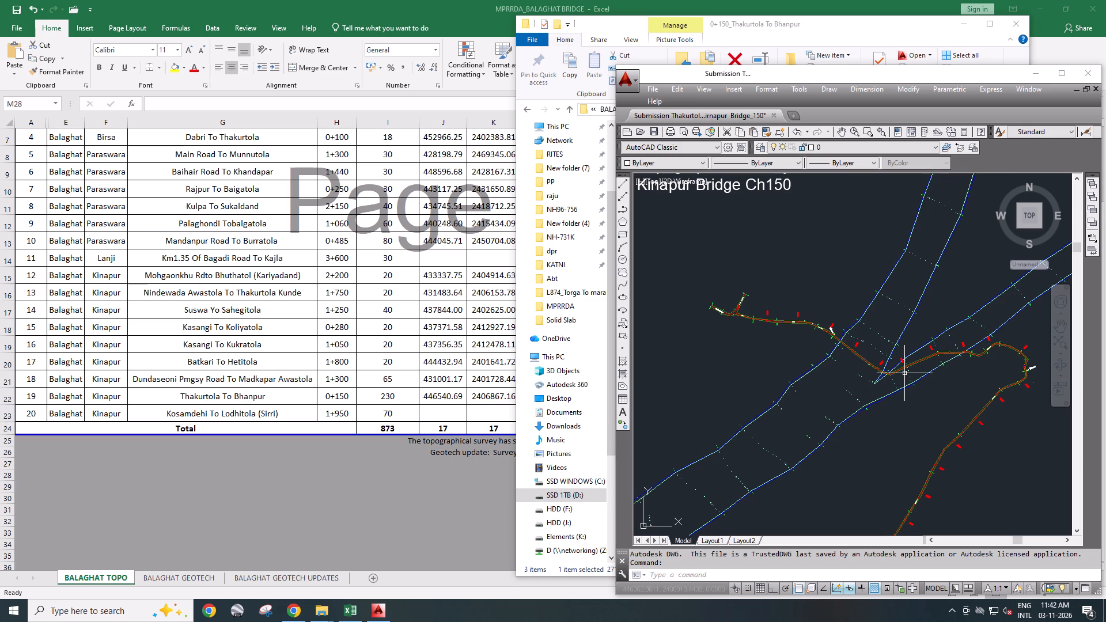
scroll(904, 373, "up", 2)
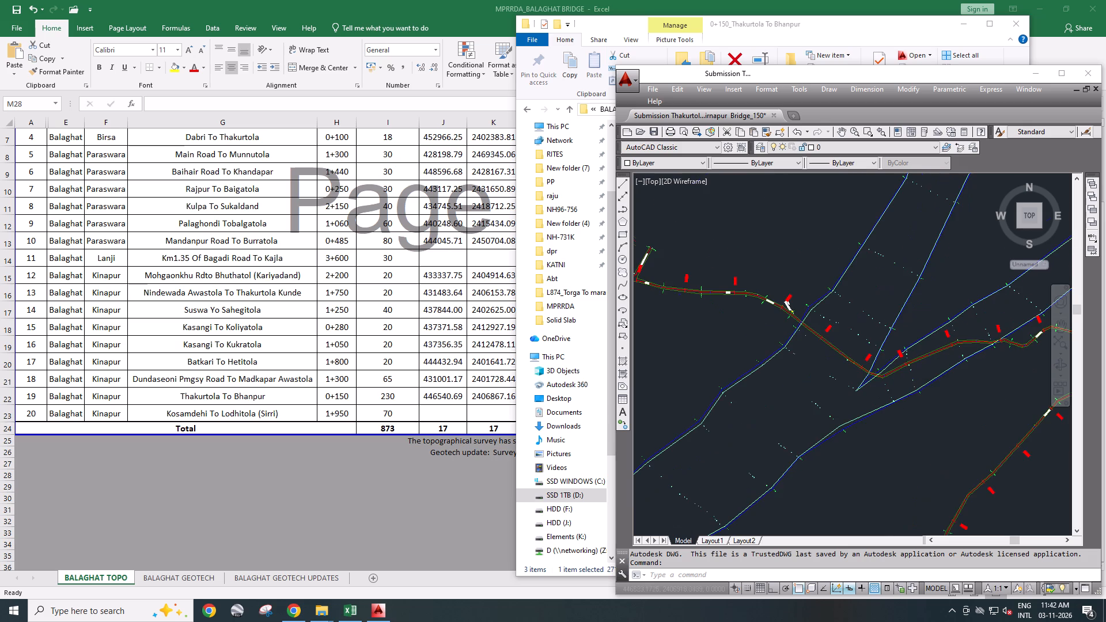
scroll(904, 373, "up", 1)
scroll(694, 372, "down", 2)
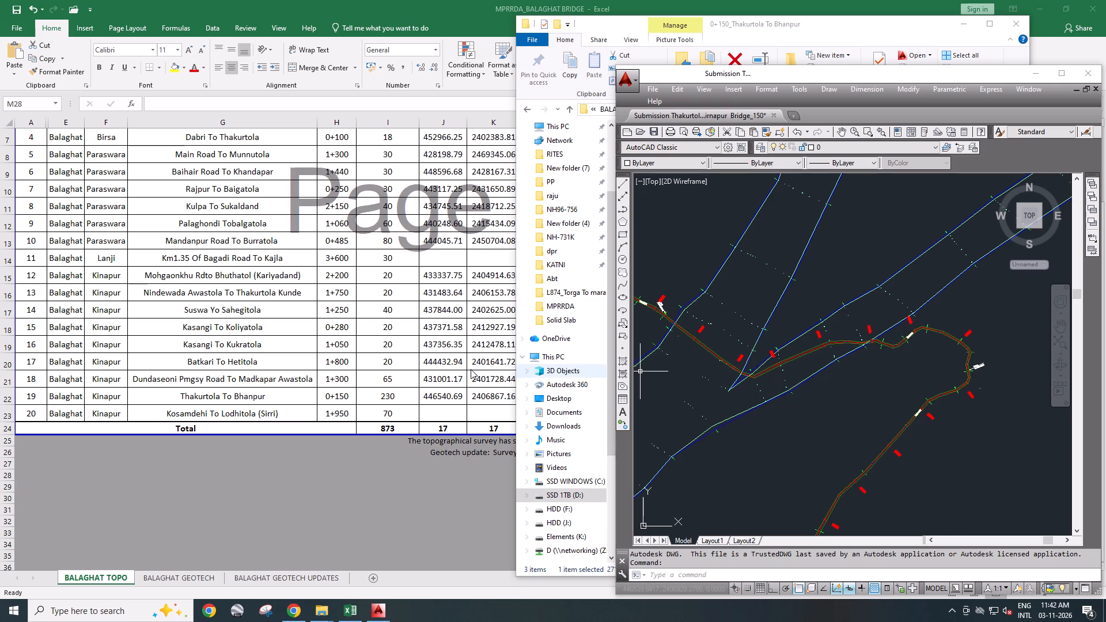
left_click(440, 368)
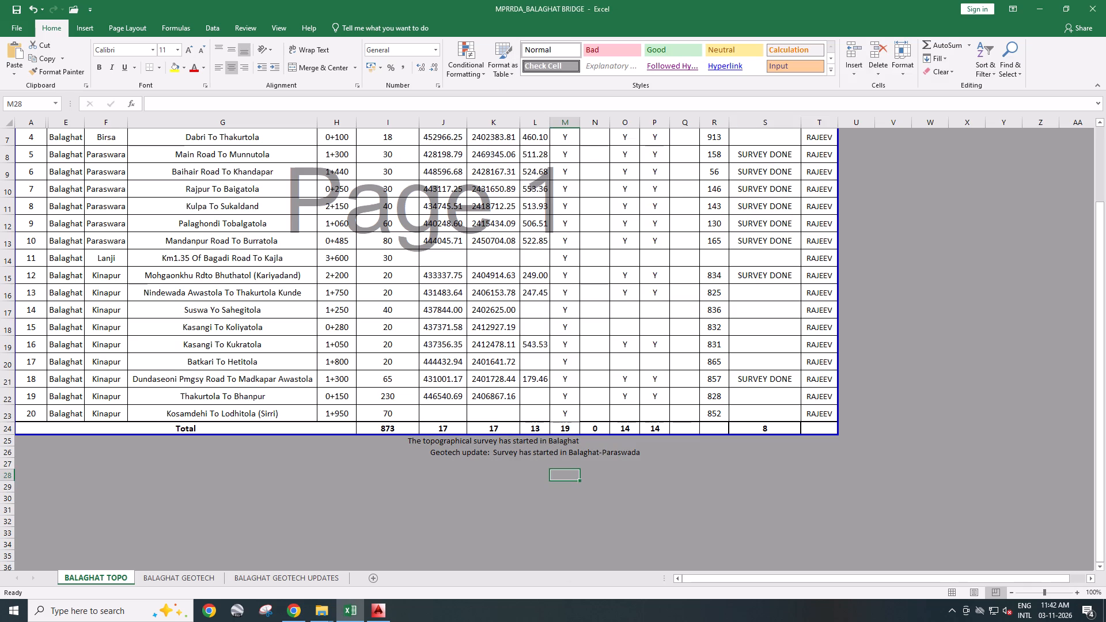
key("alt+Tab")
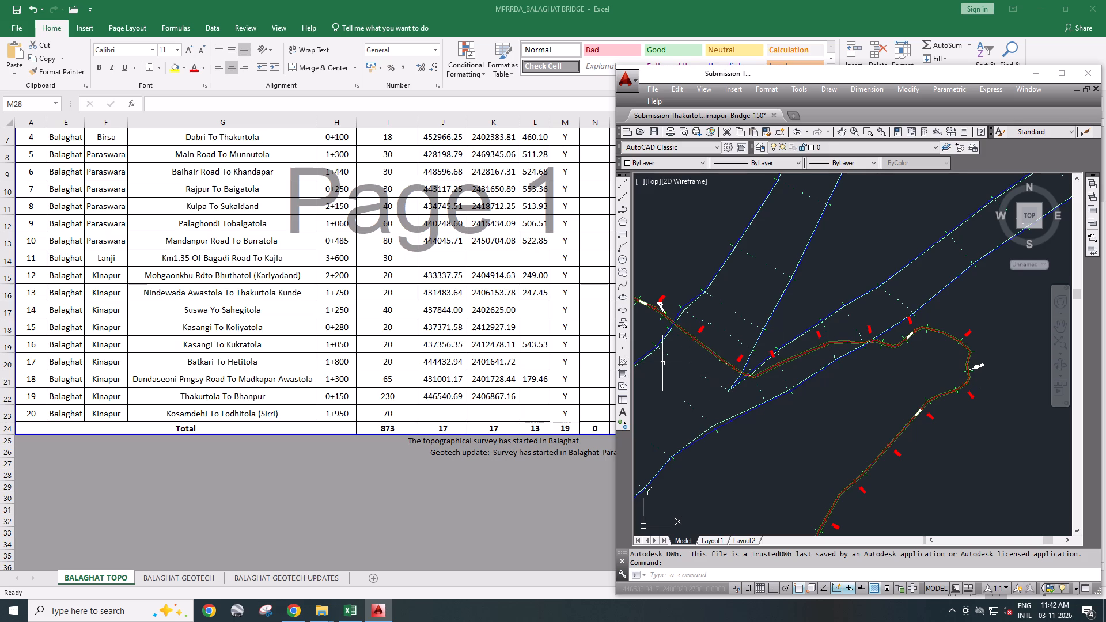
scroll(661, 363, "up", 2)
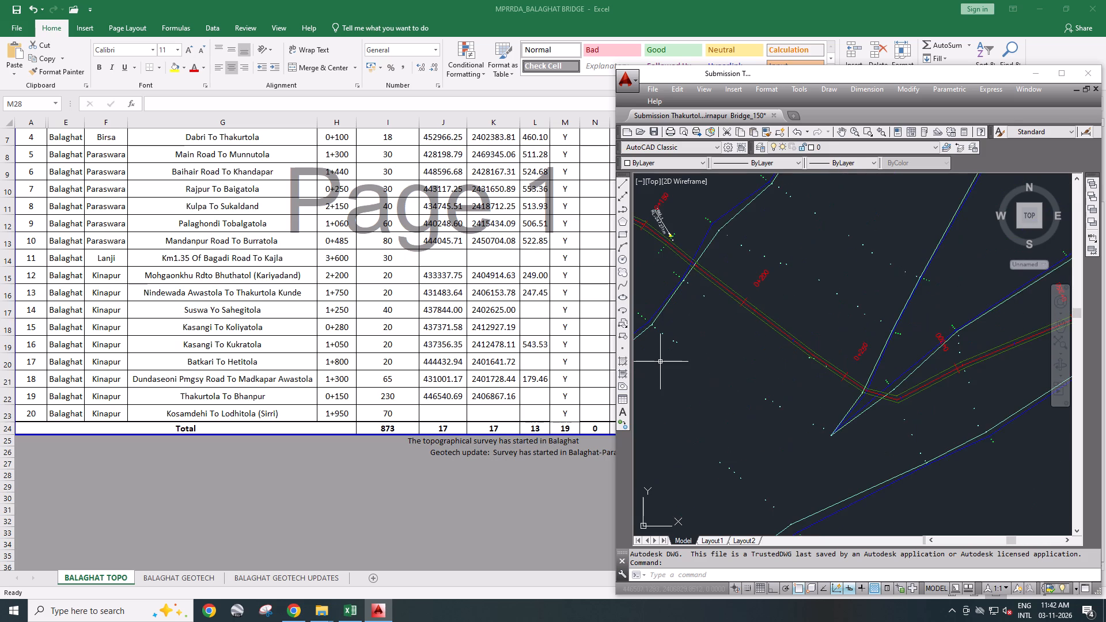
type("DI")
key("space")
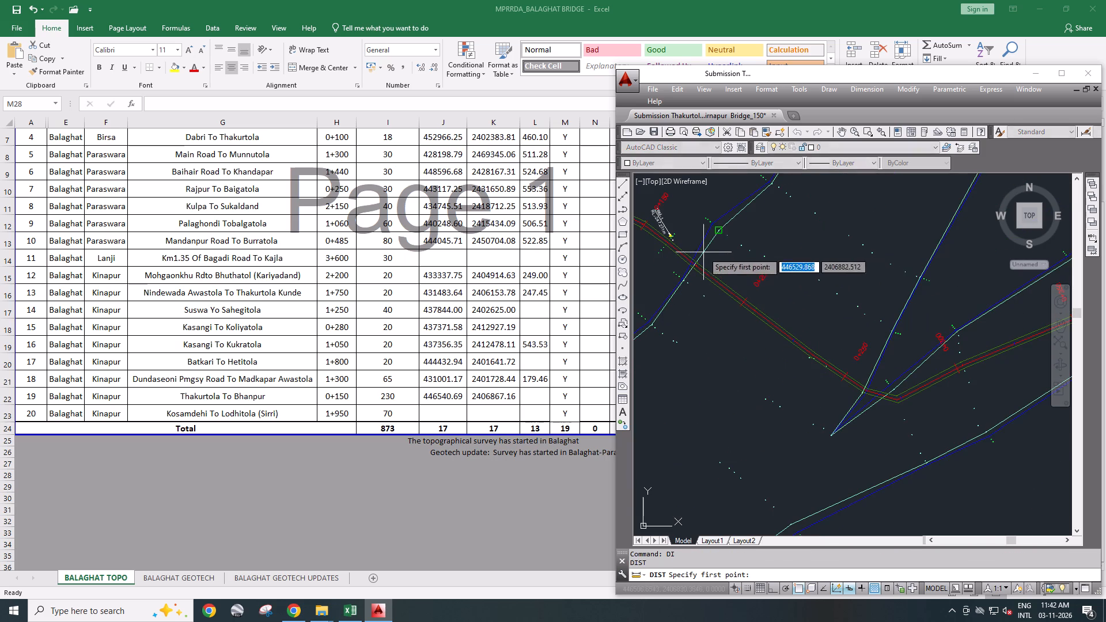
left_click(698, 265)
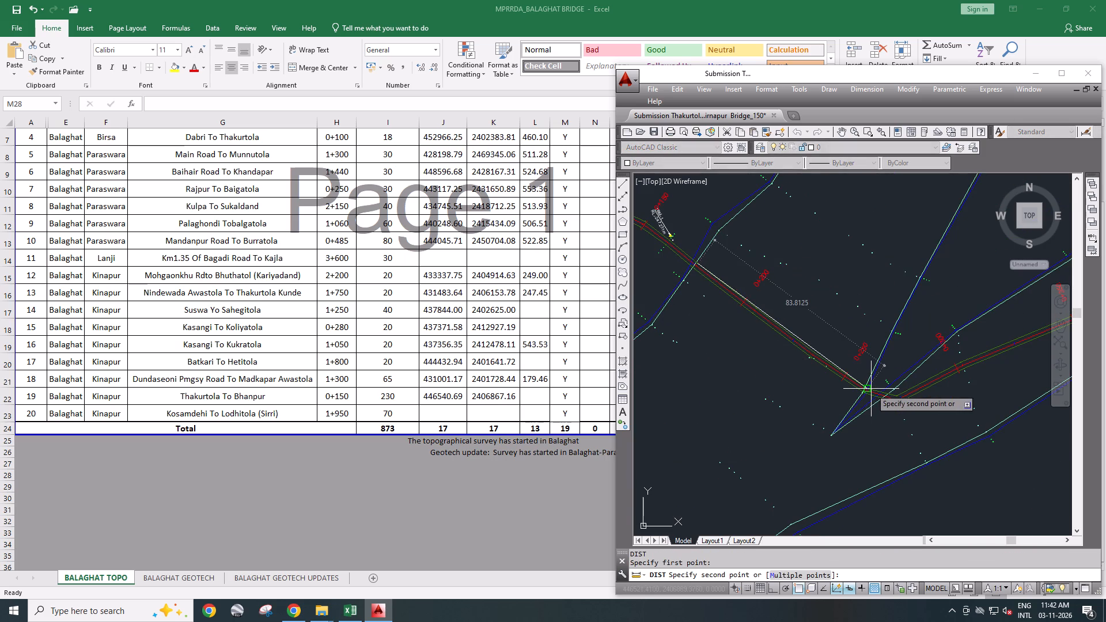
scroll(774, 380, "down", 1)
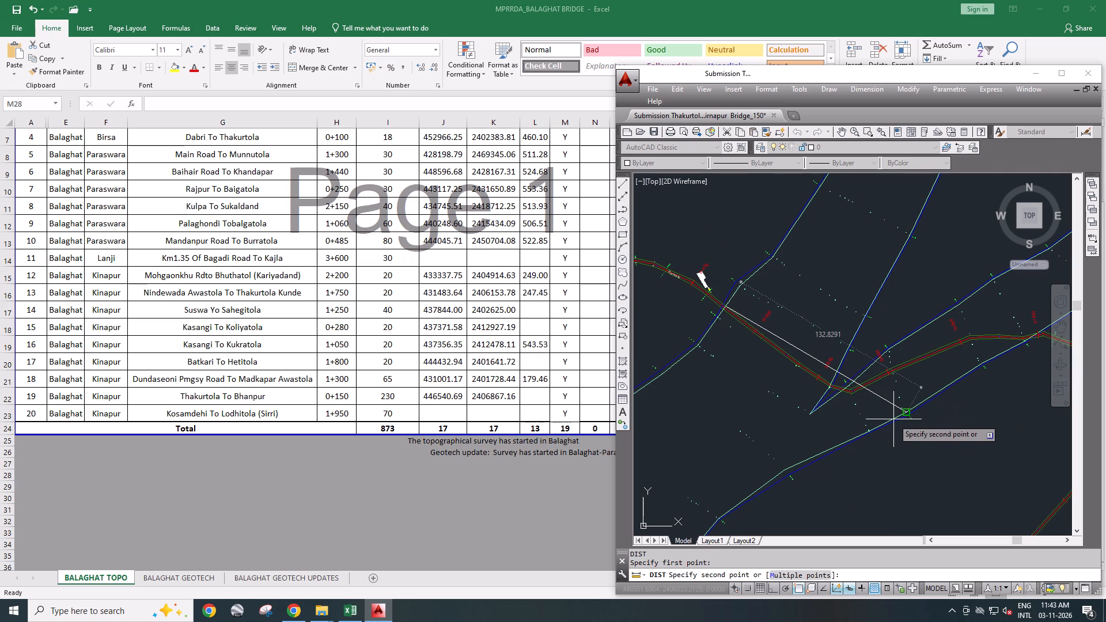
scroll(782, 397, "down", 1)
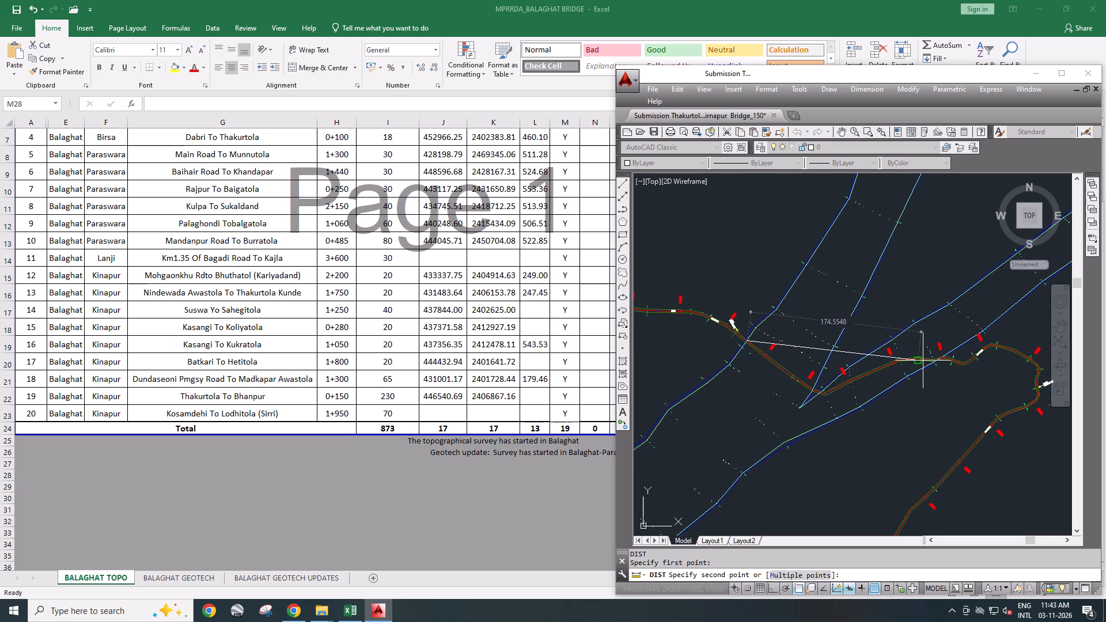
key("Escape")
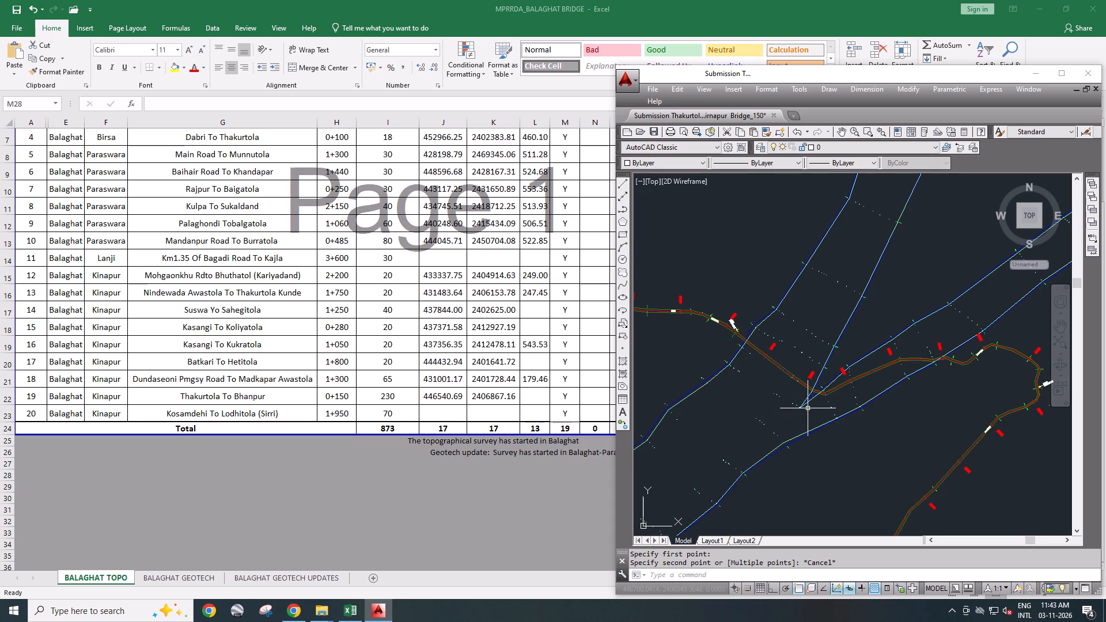
Identify the coordinates where the blue river line meets the cart track just past chainage 0+250 and paste them into Excel cell J22.
scroll(808, 408, "up", 4)
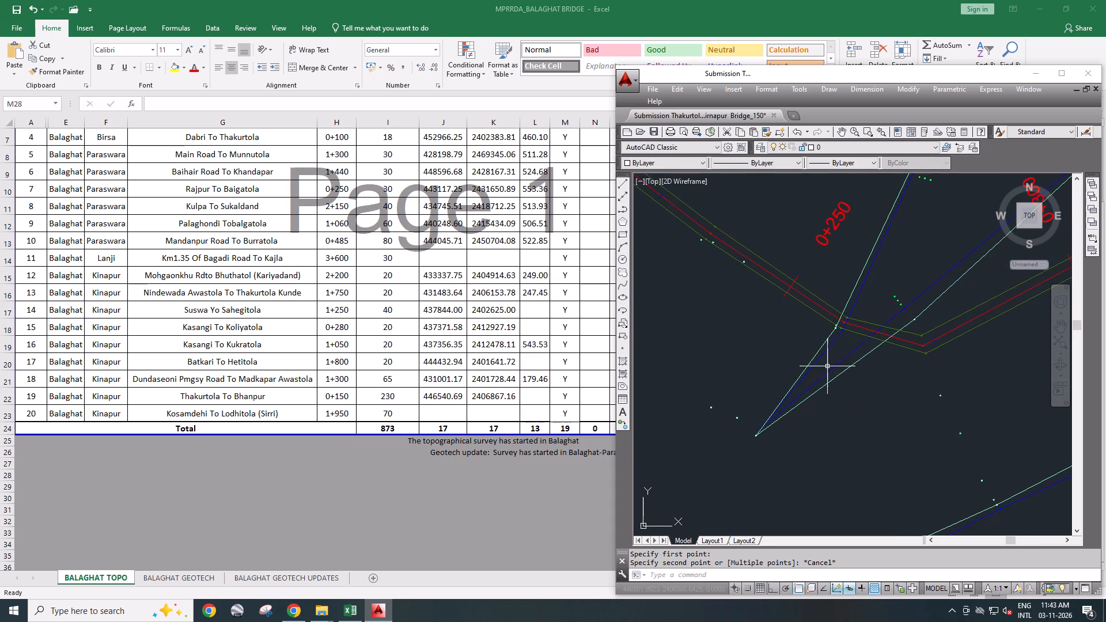
scroll(809, 341, "down", 2)
scroll(825, 340, "up", 5)
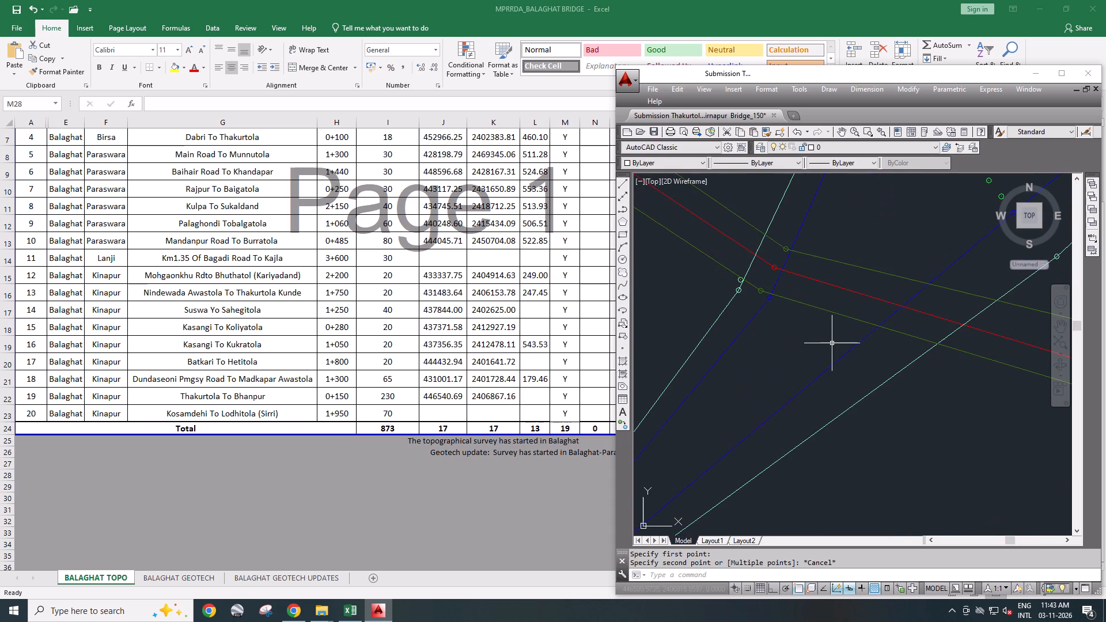
type("ID")
key("space")
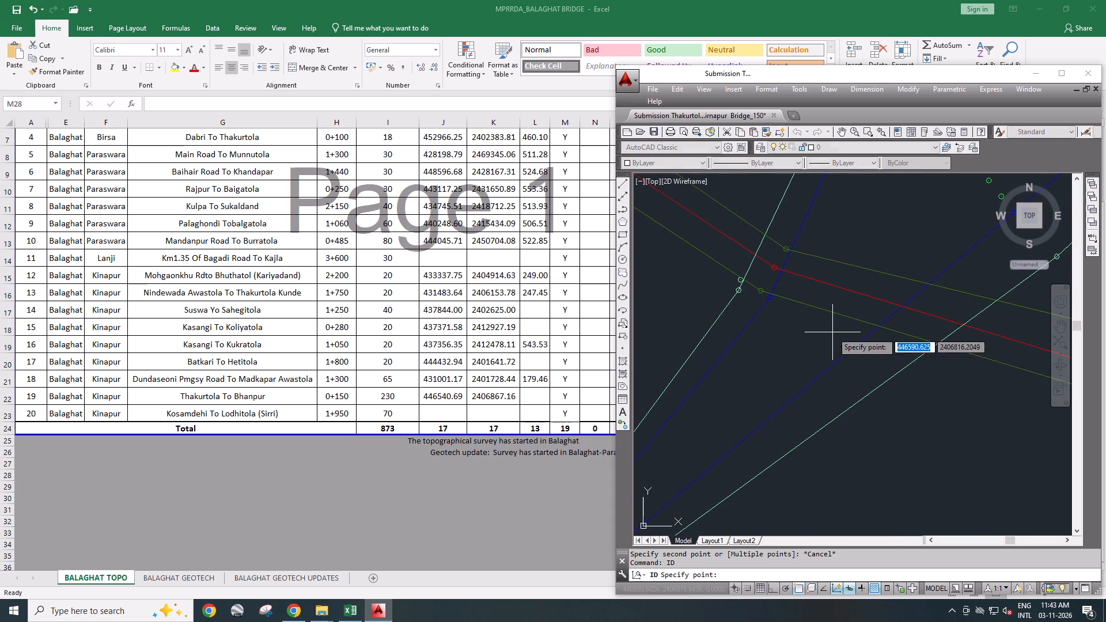
left_click(774, 299)
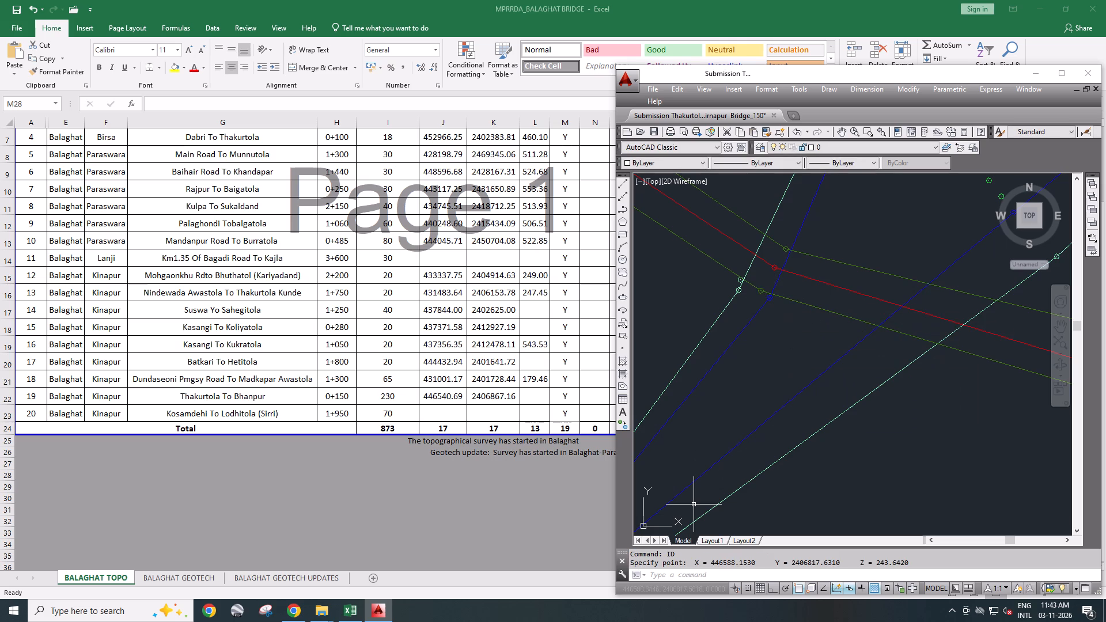
left_click_drag(712, 563, 915, 562)
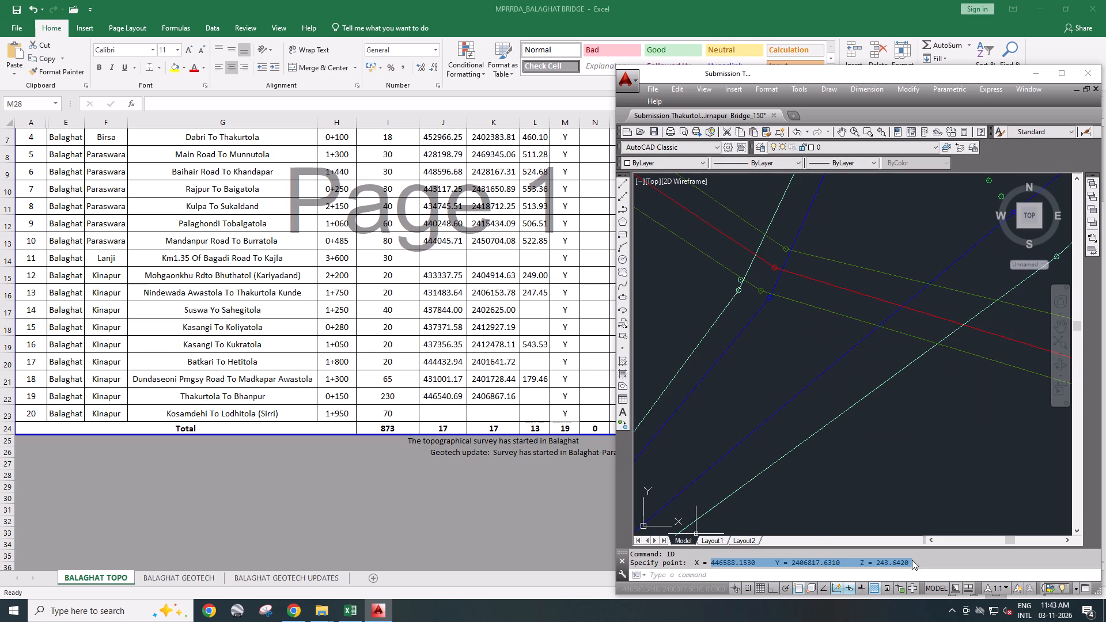
key("ctrl+c")
left_click(412, 382)
left_click(445, 394)
key("ctrl+v")
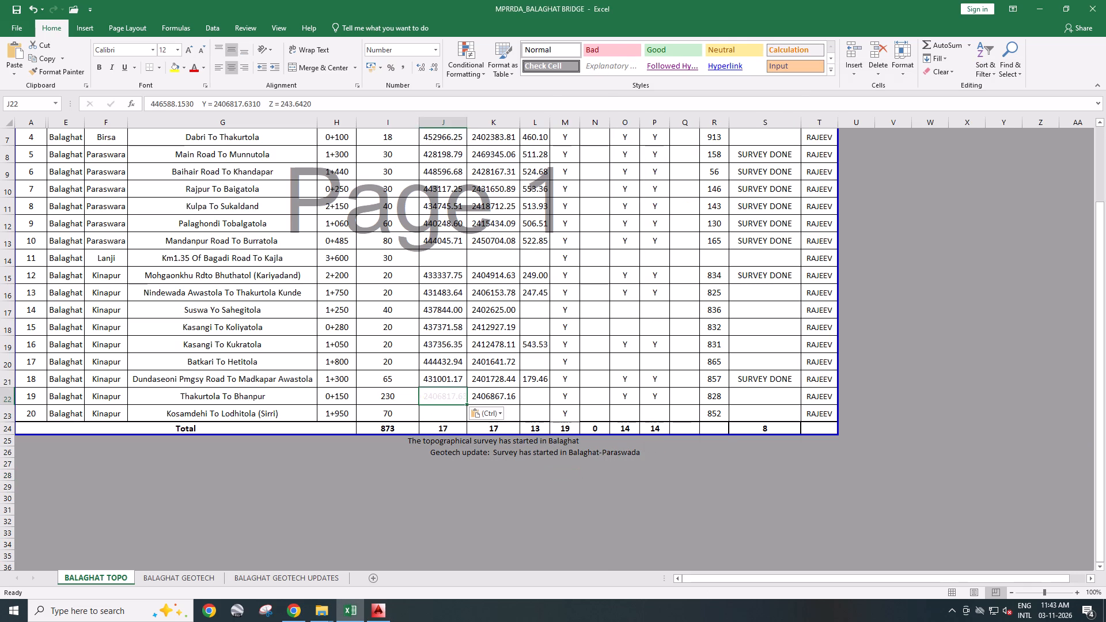
Move the Y value 2406817.6310 from J22 into K22, replacing its old content, and the Z value 243.6420 into L22.
left_click(484, 399)
key("Delete")
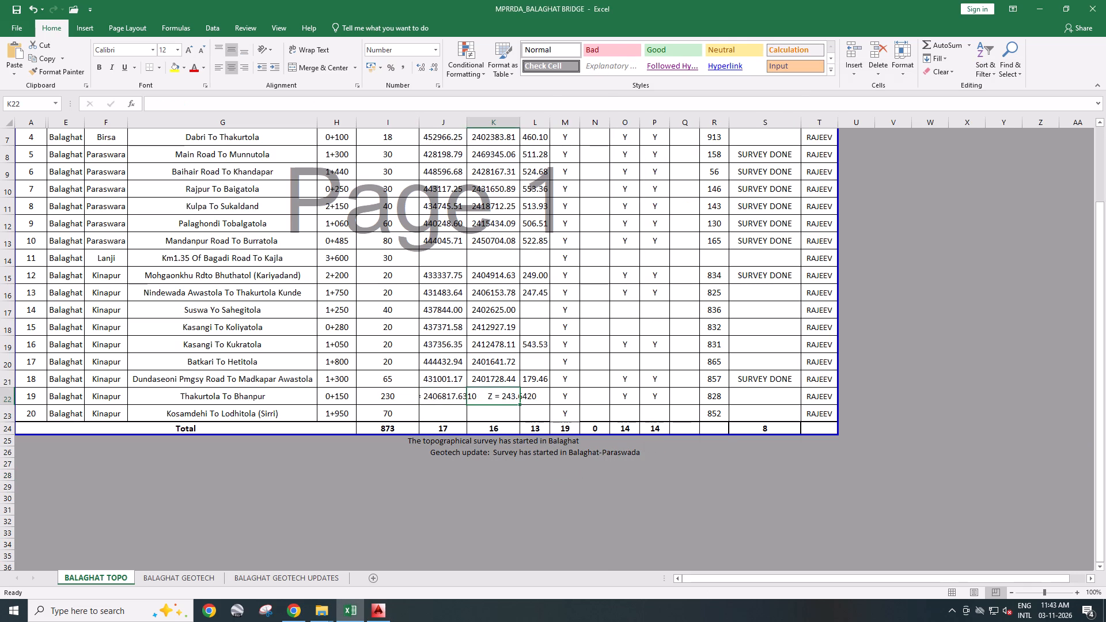
left_click(451, 400)
left_click_drag(279, 105, 333, 109)
key("ctrl+x")
left_click(538, 388)
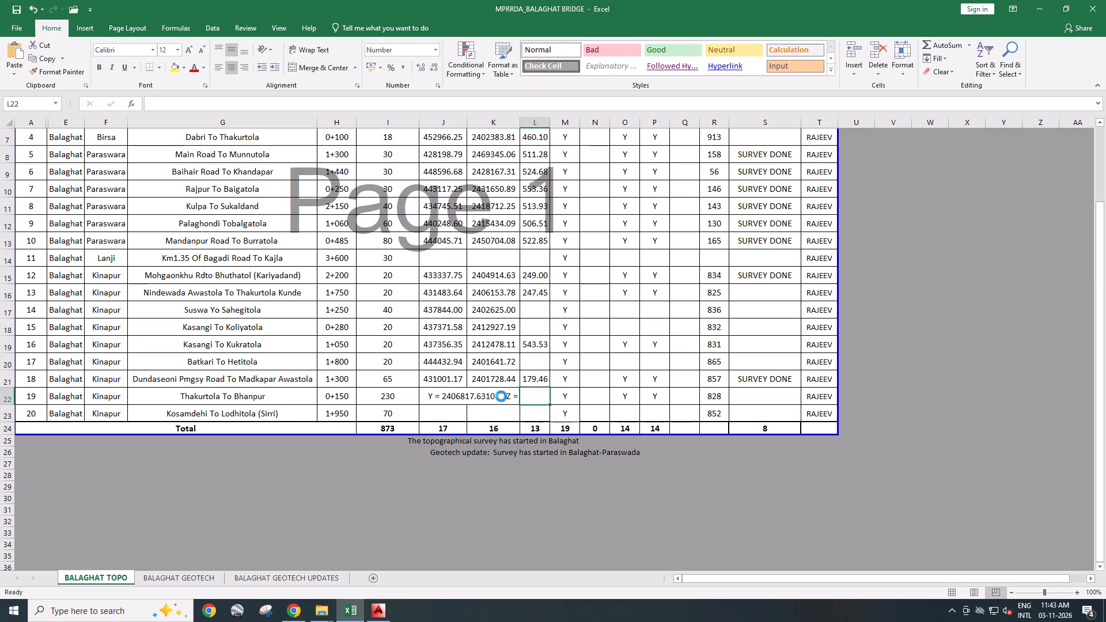
key("ctrl+v")
left_click(456, 399)
left_click_drag(213, 103, 262, 106)
key("ctrl+x")
left_click(517, 400)
key("ctrl+v")
Remove the leftover Y and Z labels from J22 so only 446588.1530 stays.
left_click(442, 393)
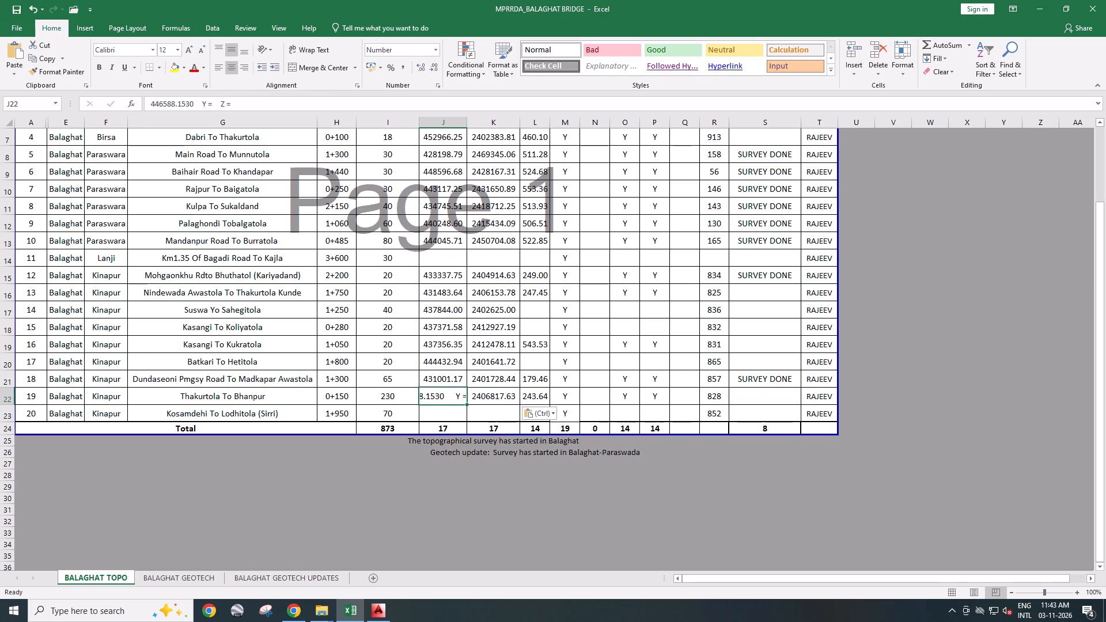
left_click_drag(205, 100, 290, 101)
key("BackSpace")
key("BackSpace")
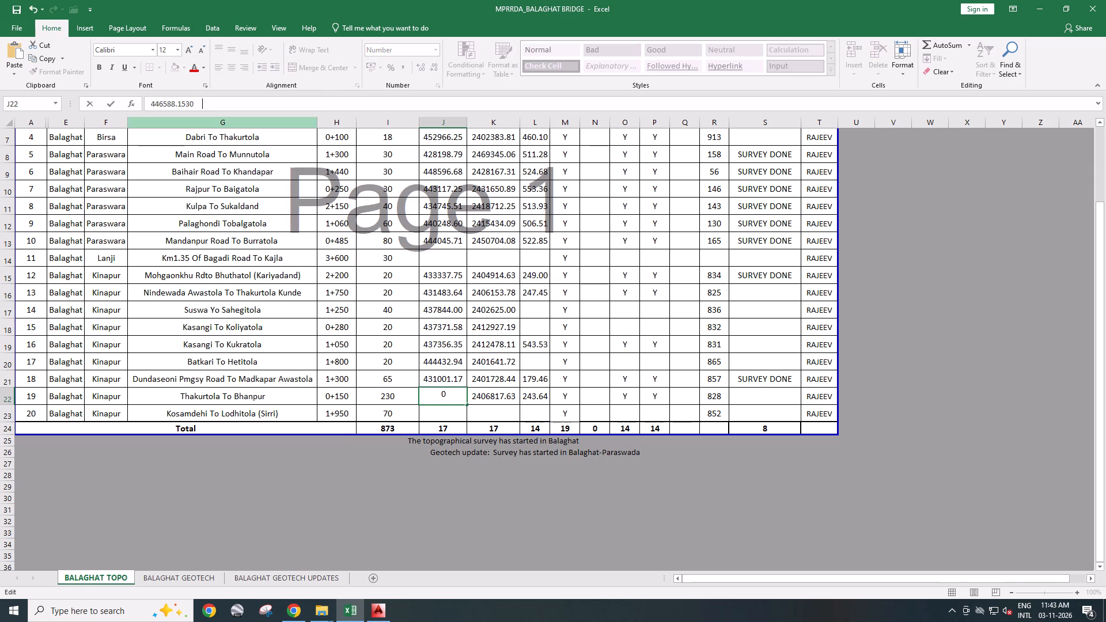
left_click(563, 537)
Copy the coordinates in J21:L22 to the BALAGHAT GEOTECH sheet, starting at N26, for the Dundaseoni and Thakurtola To Bhanpur rows.
left_click_drag(457, 394, 531, 395)
left_click_drag(438, 380, 531, 398)
key("ctrl+c")
left_click(211, 581)
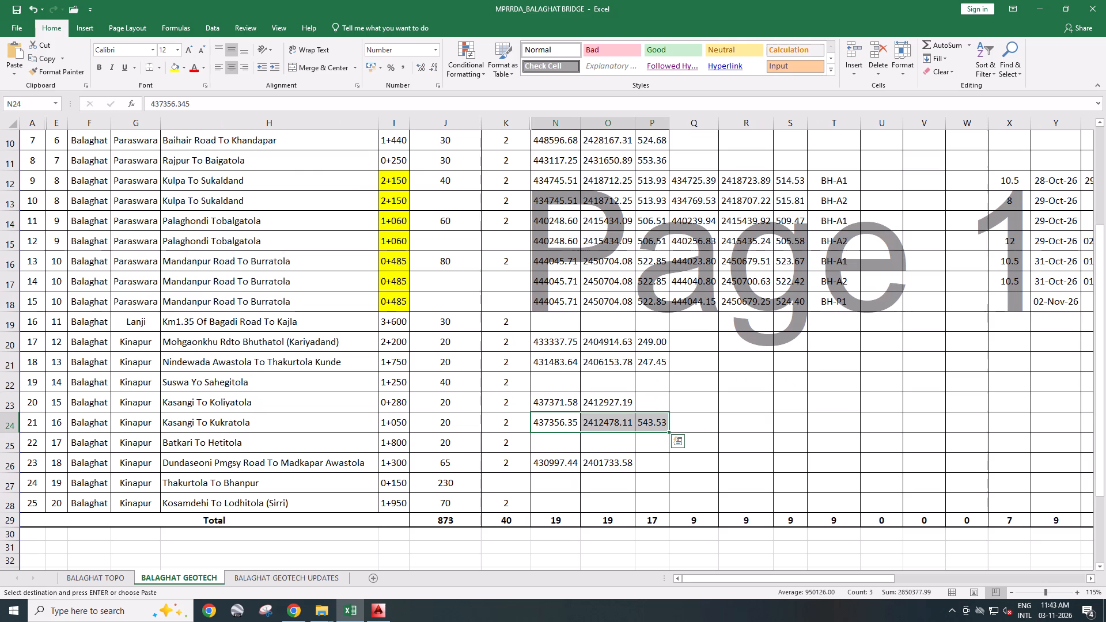
left_click(550, 461)
key("ctrl+v")
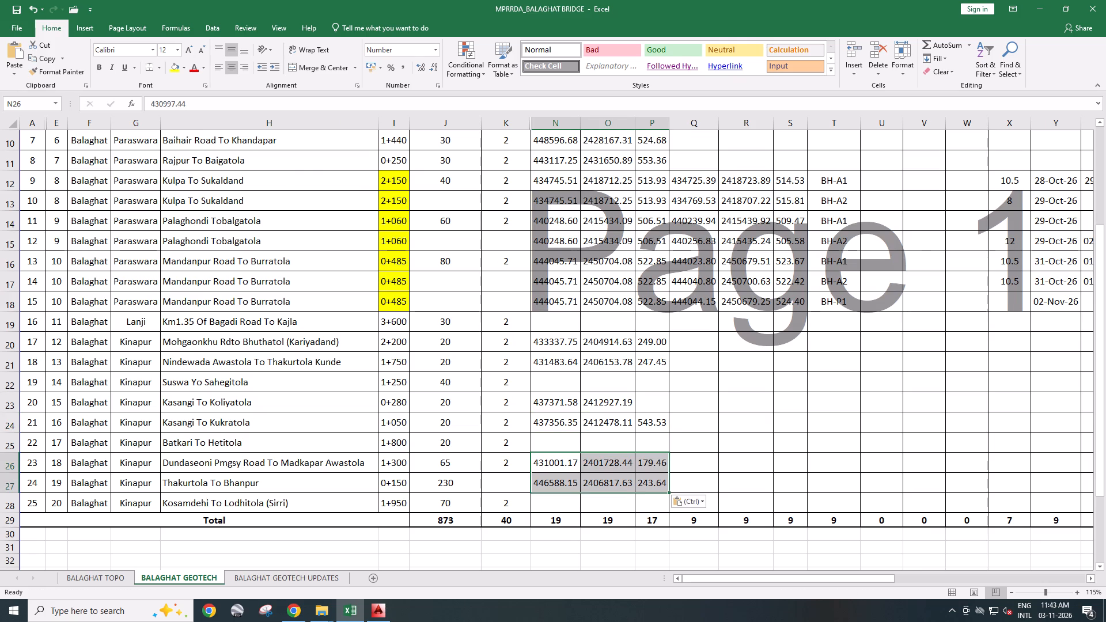
Save the MPRRDA_BALAGHAT BRIDGE workbook and look over the bridge rows on the BALAGHAT TOPO sheet.
key("ctrl+s")
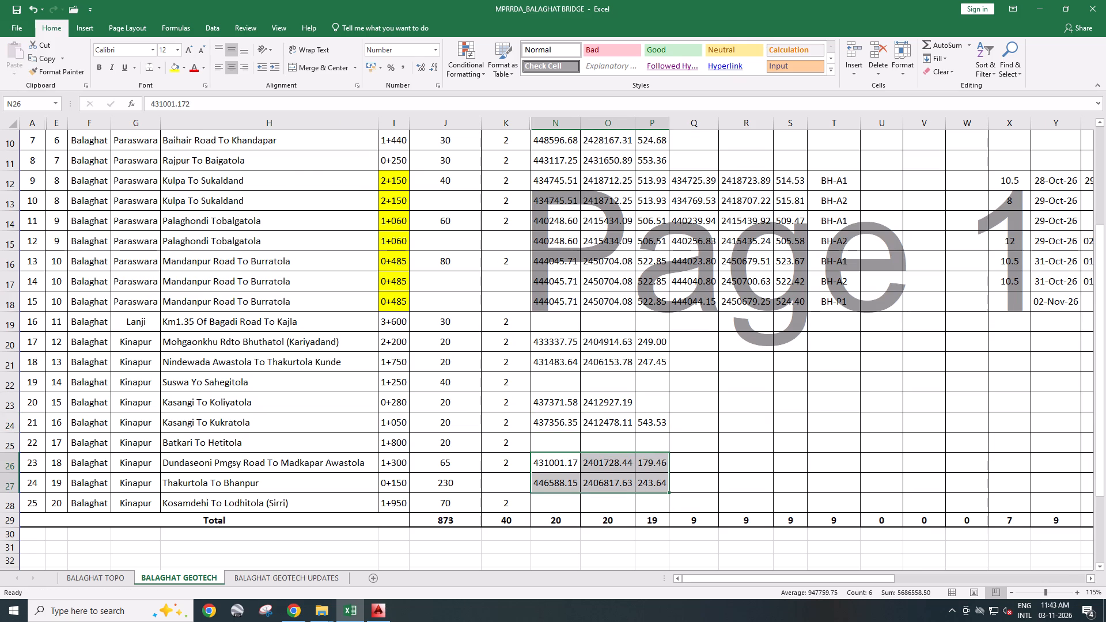
left_click(125, 573)
key("ctrl+s")
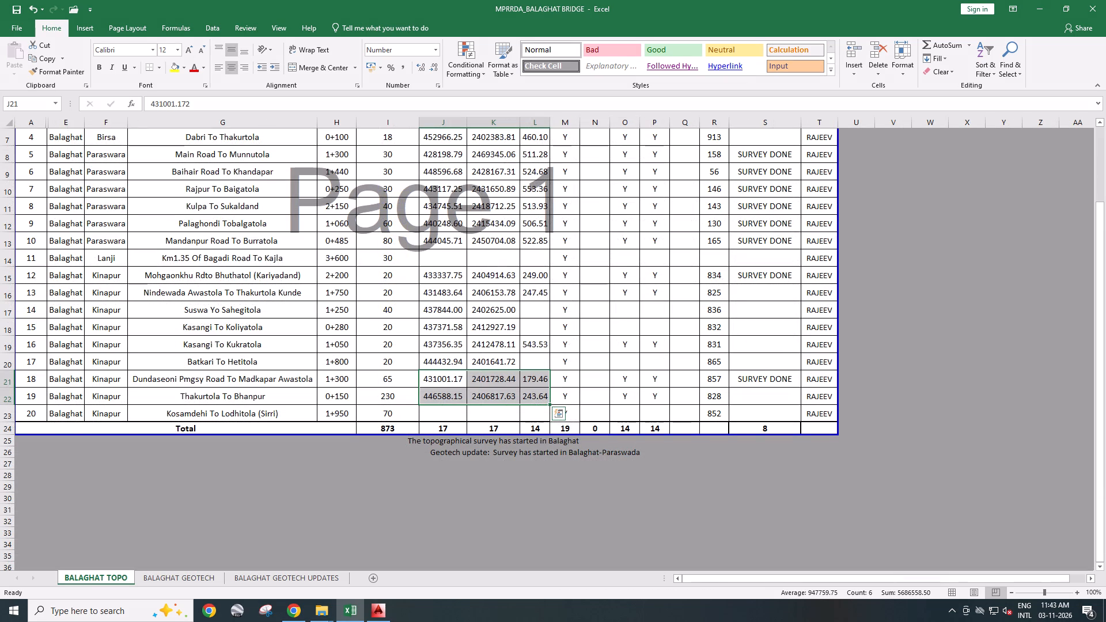
scroll(637, 468, "up", 1)
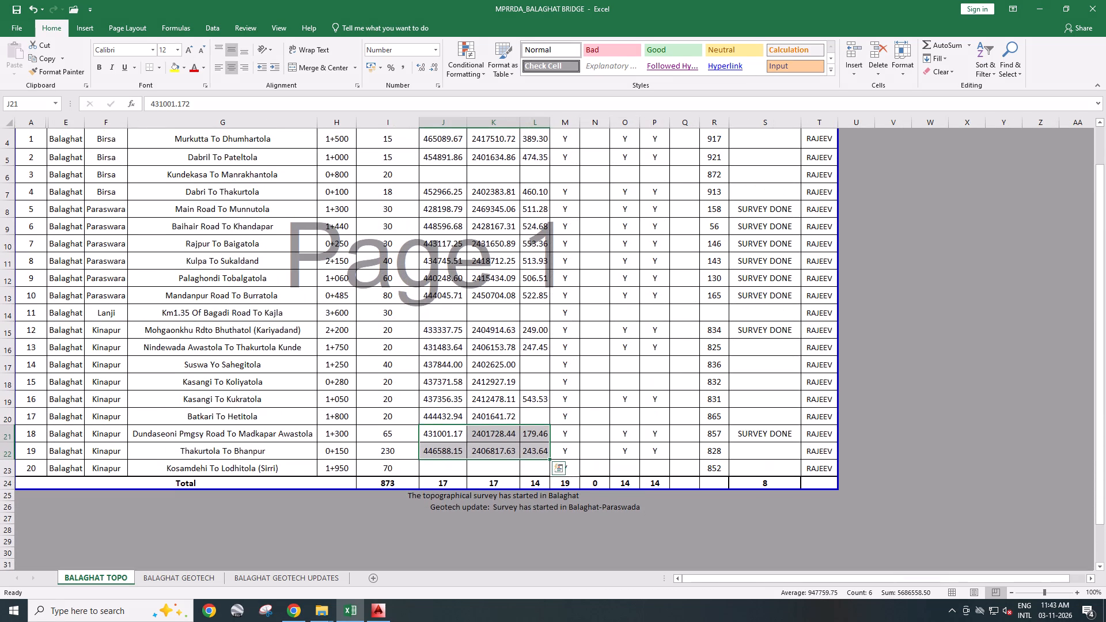
key("ctrl+s")
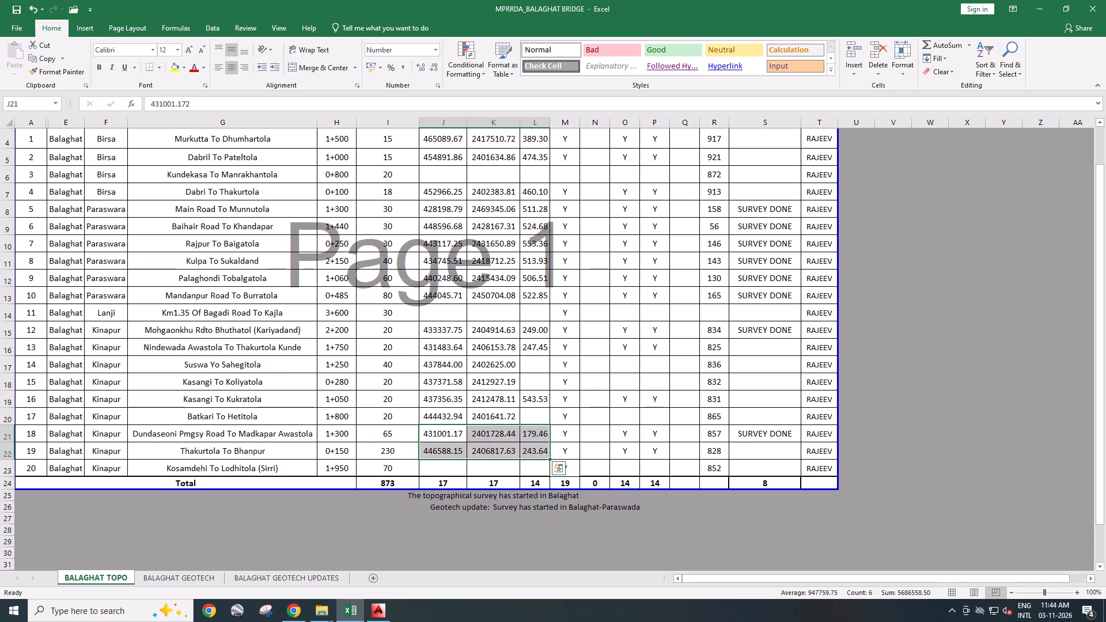
scroll(592, 392, "up", 2)
key("ctrl+s")
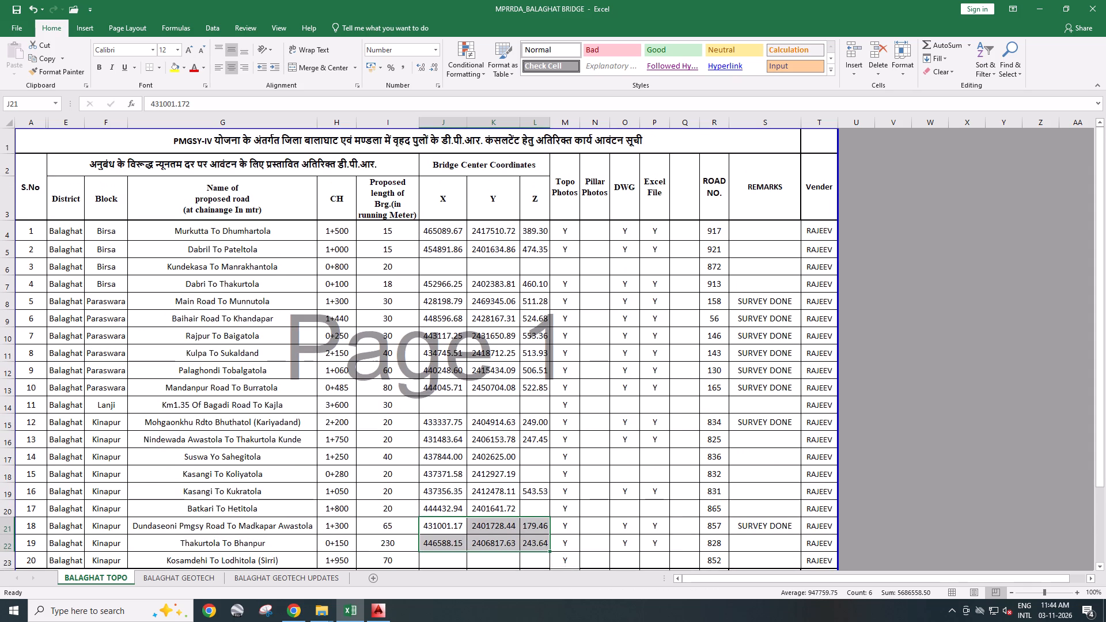
scroll(336, 479, "down", 3)
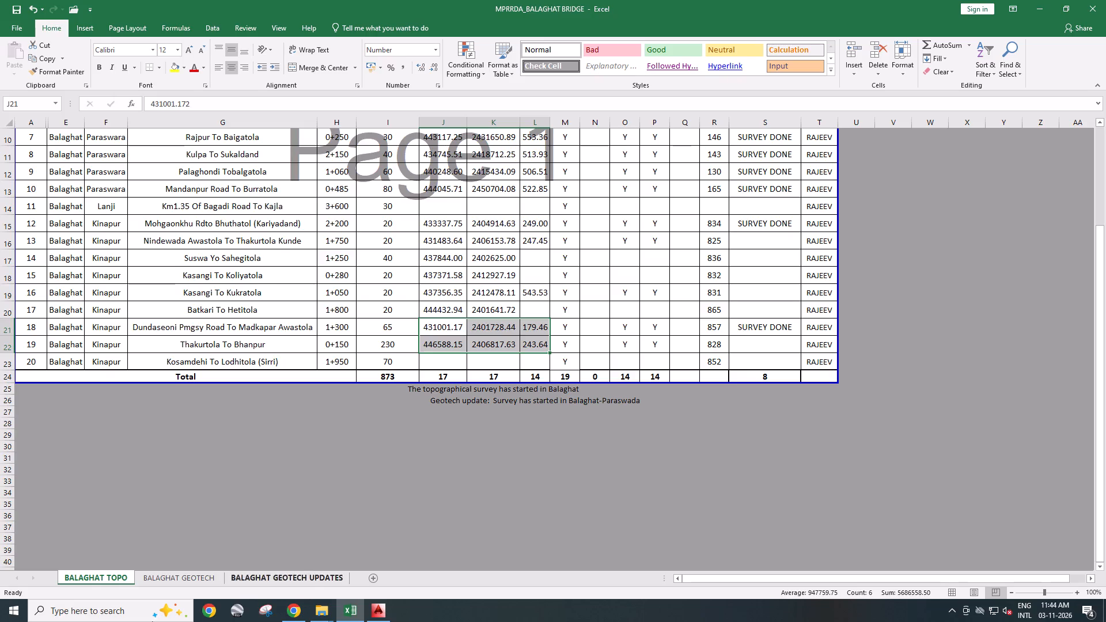
Switch to the Chrome window with the Lat Long to UTM converter and move it off the workbook's road name and coordinate columns.
left_click(290, 615)
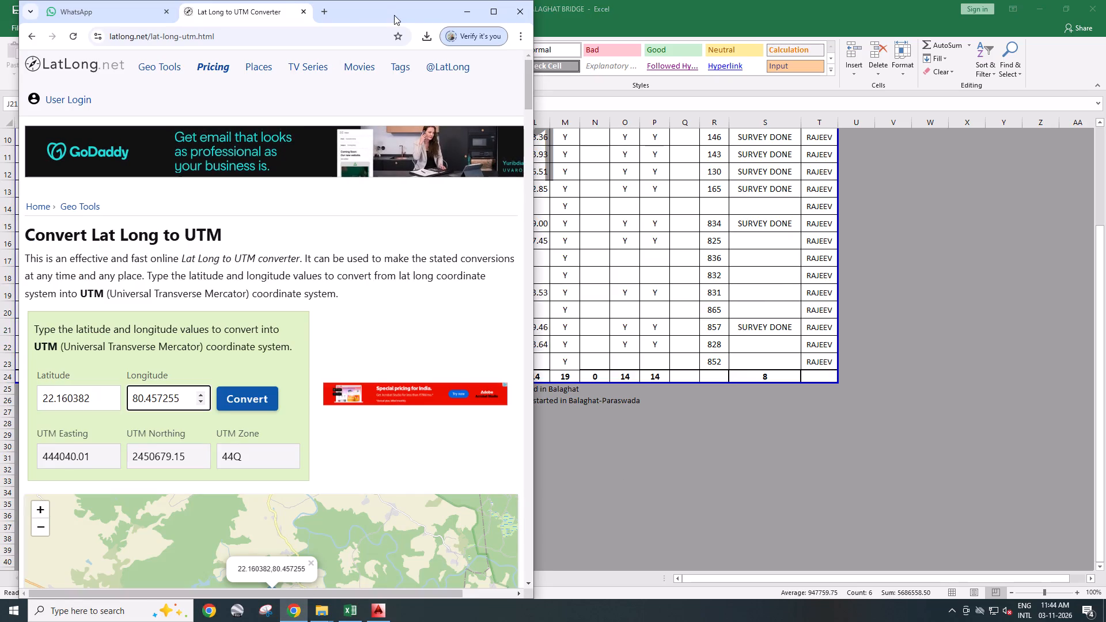
left_click_drag(391, 11, 959, 51)
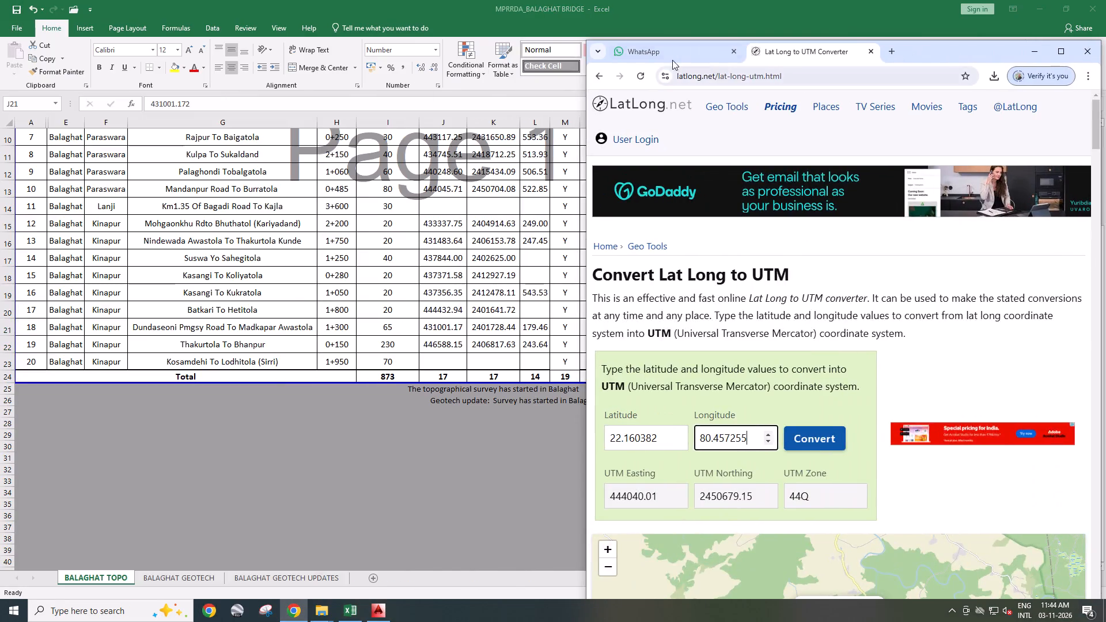